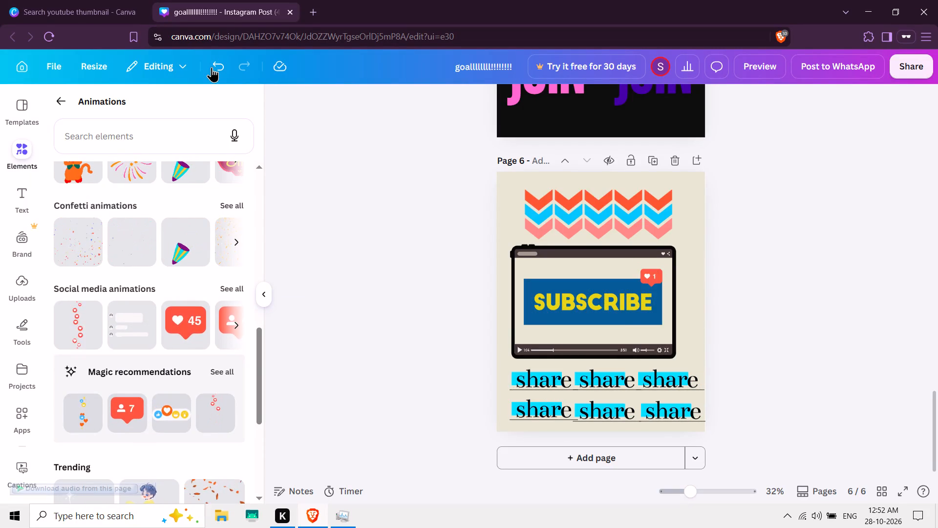
Leave the open Instagram post design and return to the home page.
left_click(23, 61)
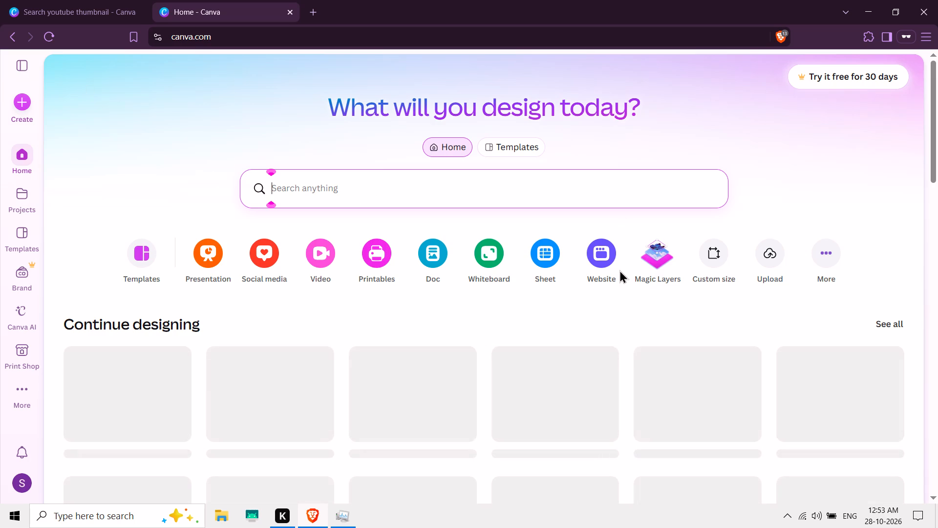
Create a new website design.
left_click(606, 261)
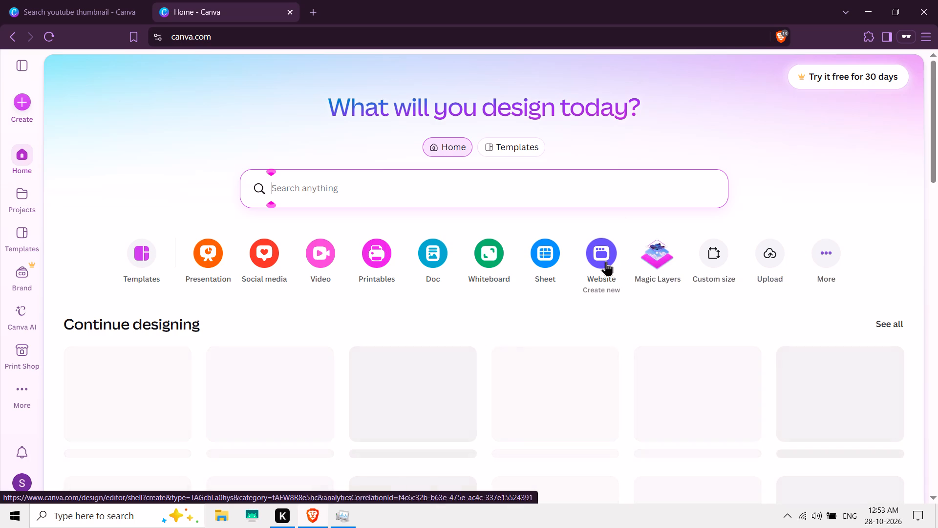
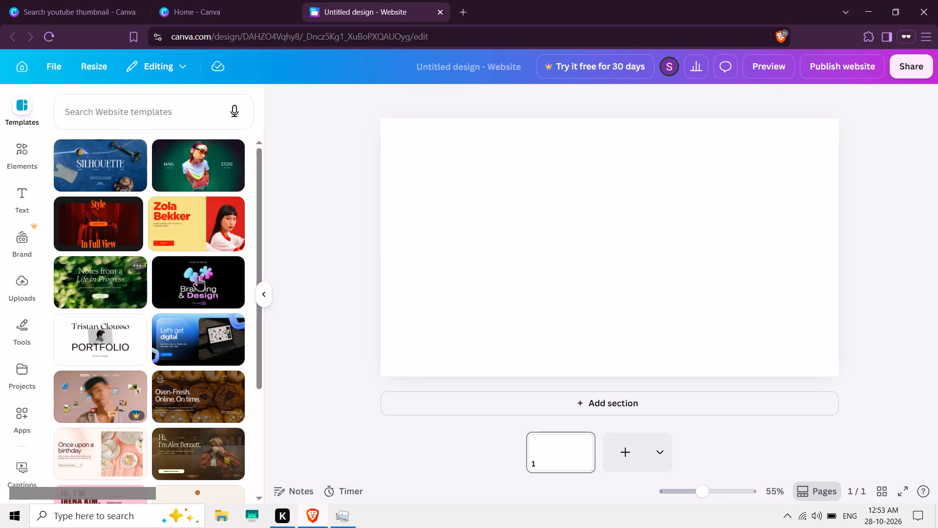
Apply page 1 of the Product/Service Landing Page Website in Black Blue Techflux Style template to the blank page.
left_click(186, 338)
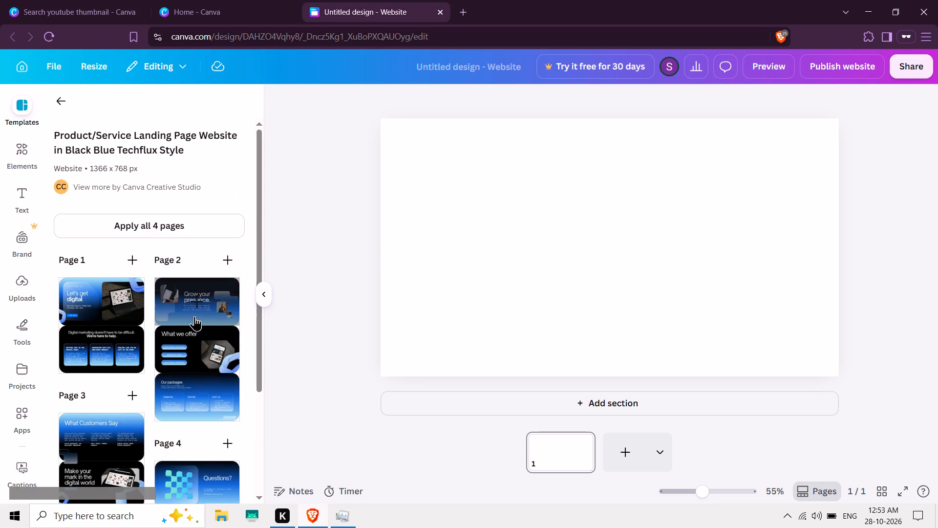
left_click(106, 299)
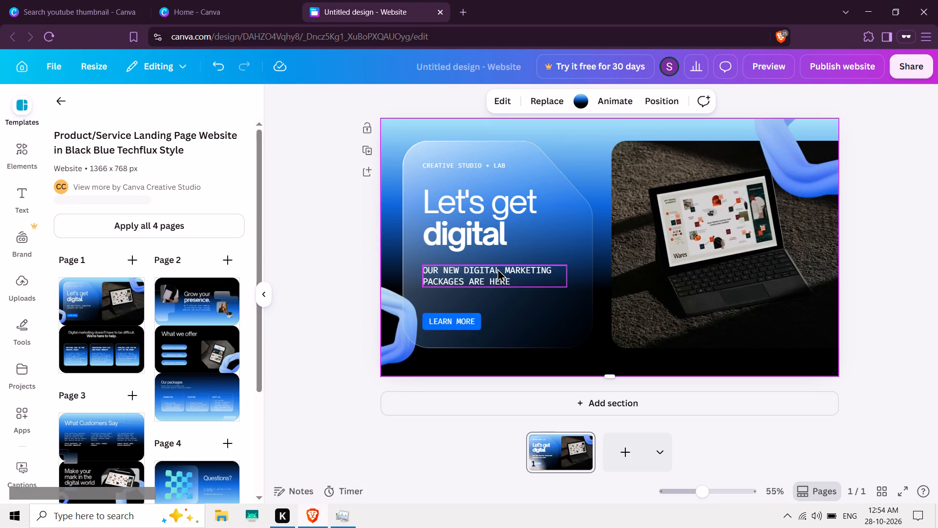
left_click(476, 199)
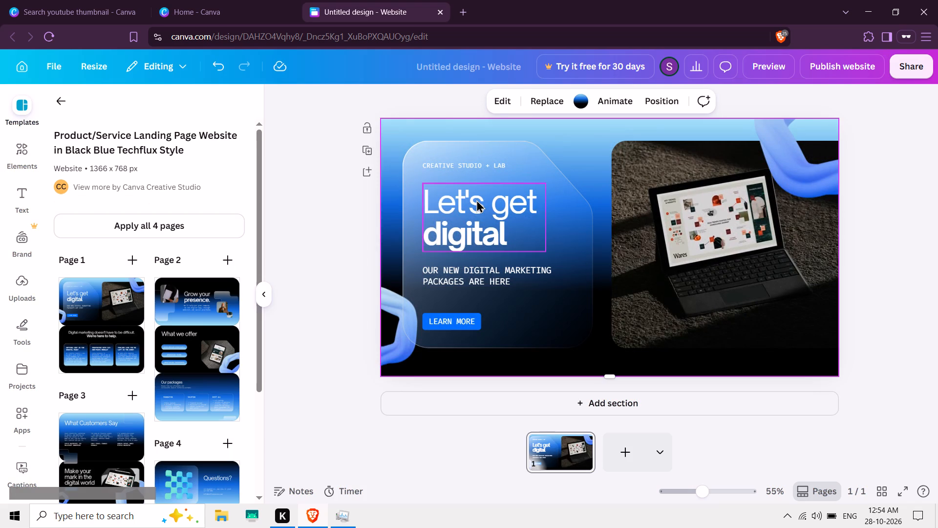
Return to the full website template collection and browse it for an alternative design.
left_click(23, 108)
left_click(20, 104)
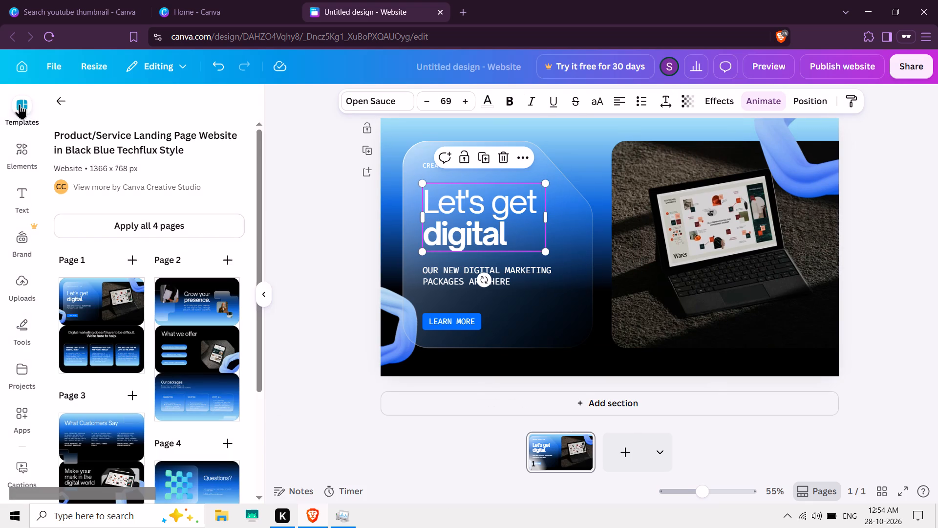
left_click(62, 105)
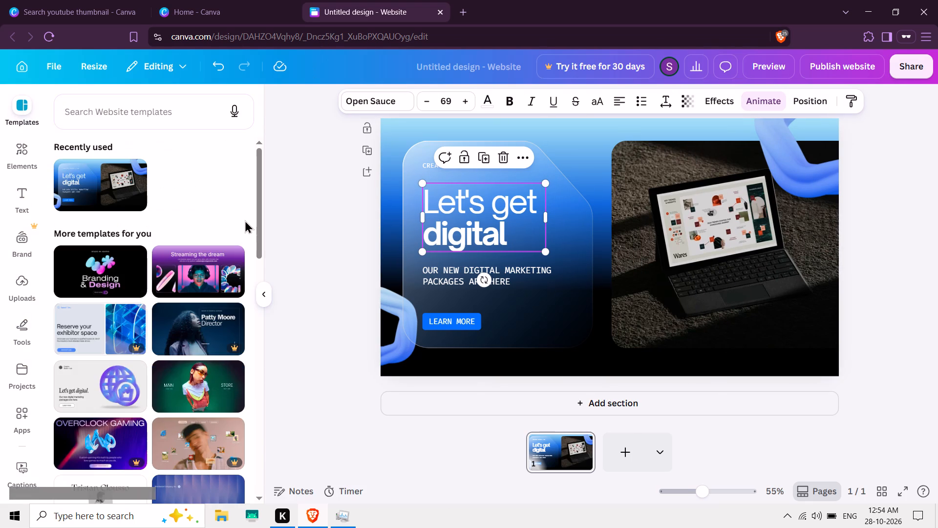
left_click_drag(260, 228, 250, 330)
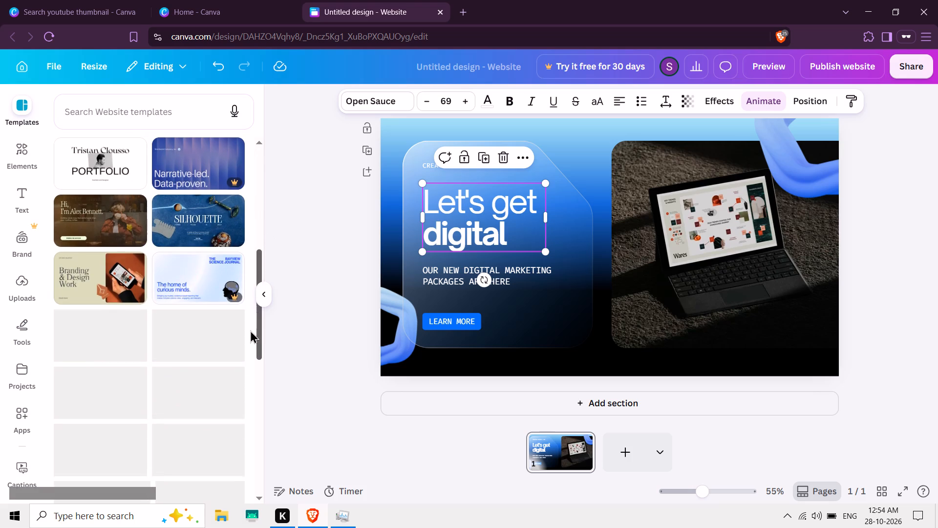
left_click_drag(250, 330, 250, 328)
left_click_drag(250, 328, 250, 344)
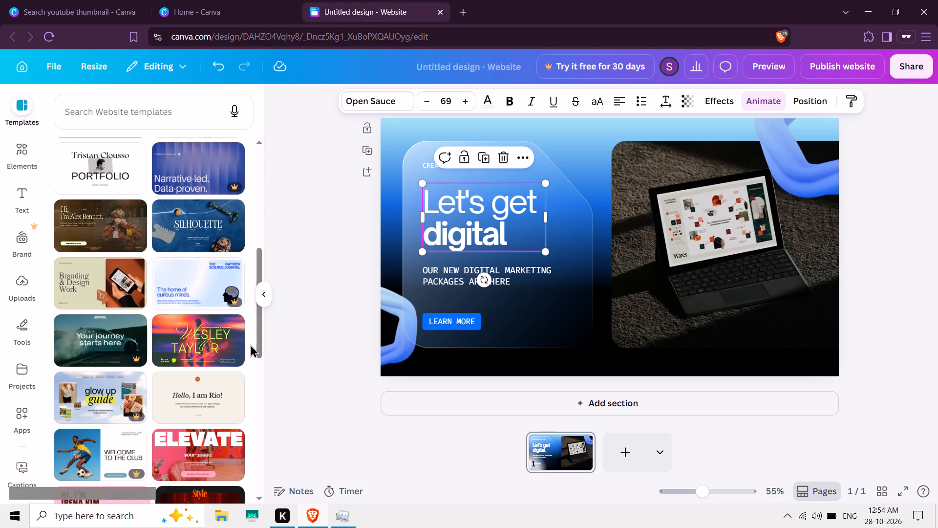
left_click_drag(250, 344, 256, 338)
left_click_drag(256, 338, 254, 391)
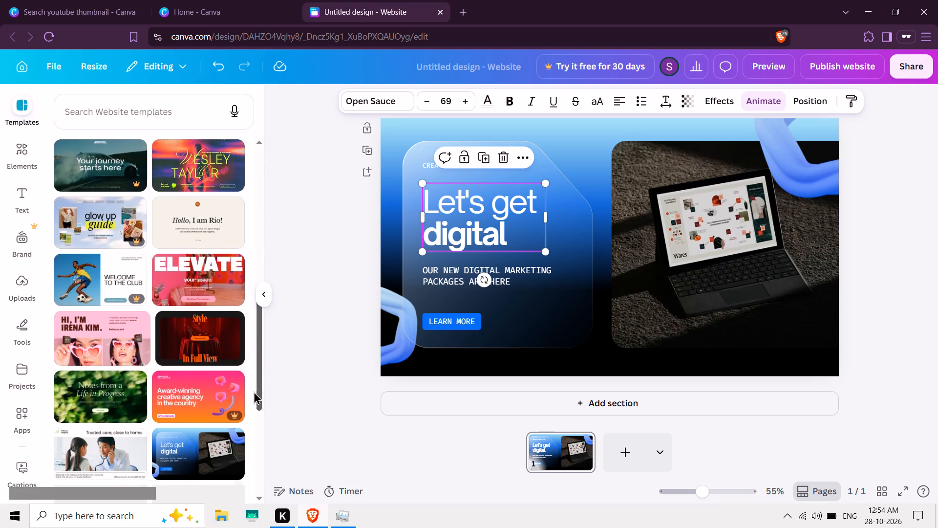
left_click_drag(254, 391, 246, 459)
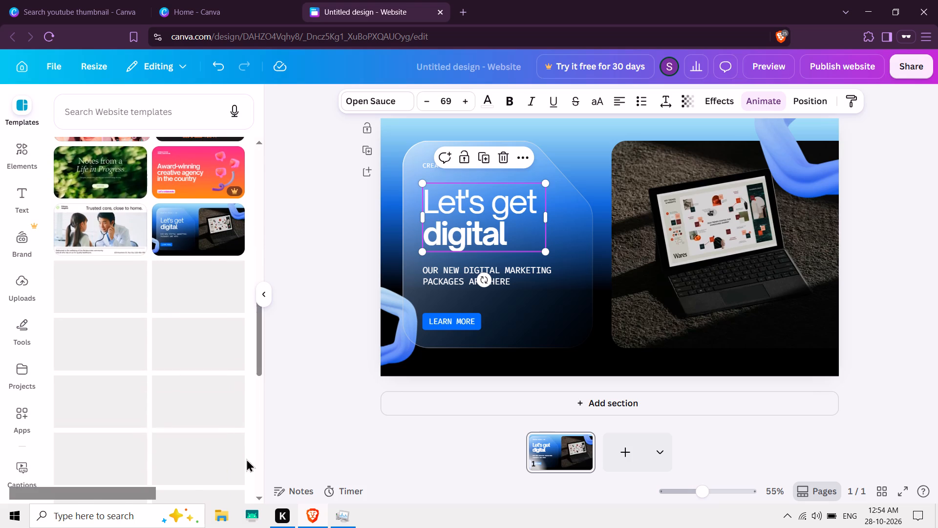
Search the templates for "car" and apply the "Let's get you on the road" section of the red, black and white automotive retail template.
left_click(119, 110)
type("car")
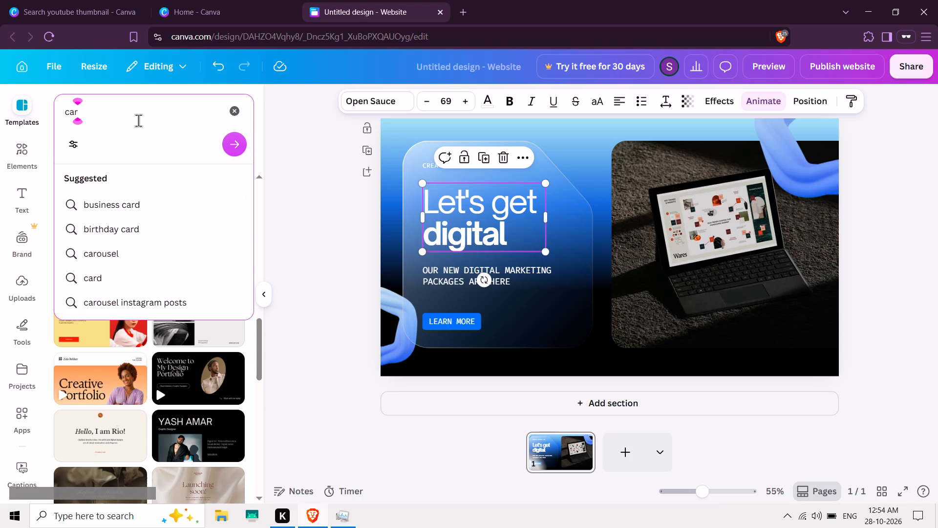
left_click(235, 153)
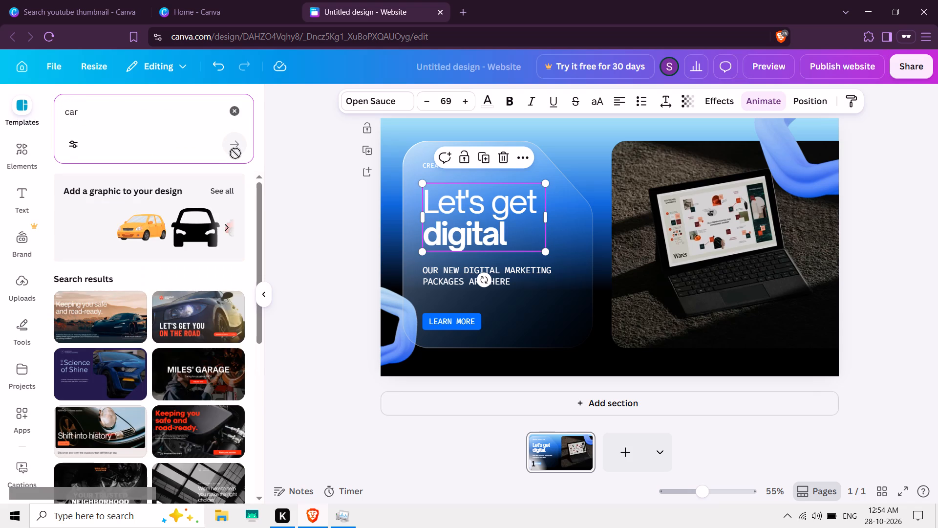
left_click(197, 296)
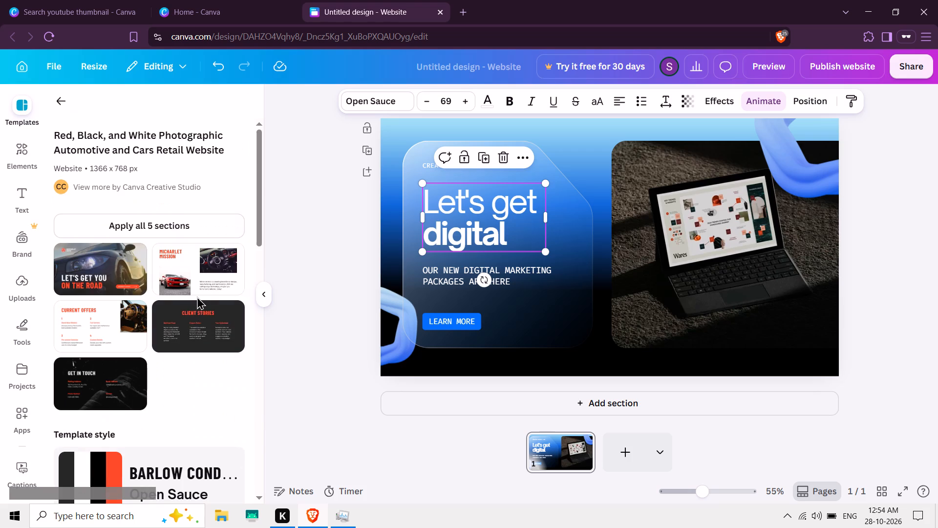
left_click(114, 285)
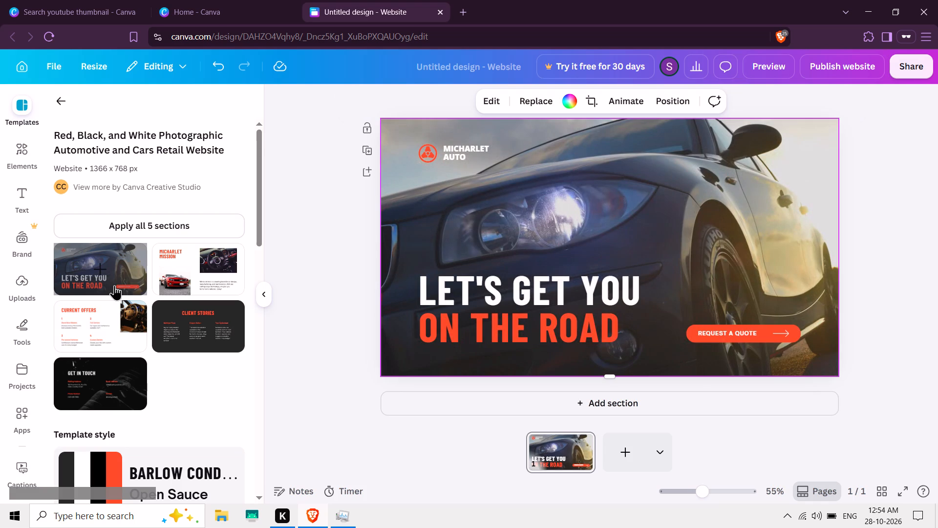
Replace the company name beside the logo with "evergreen auto consultant".
left_click(478, 145)
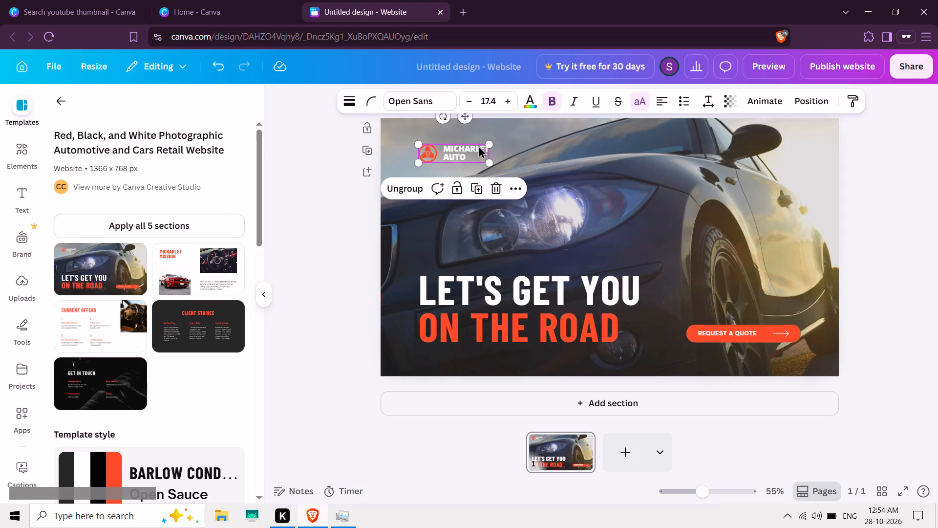
triple_click(464, 150)
left_click(464, 150)
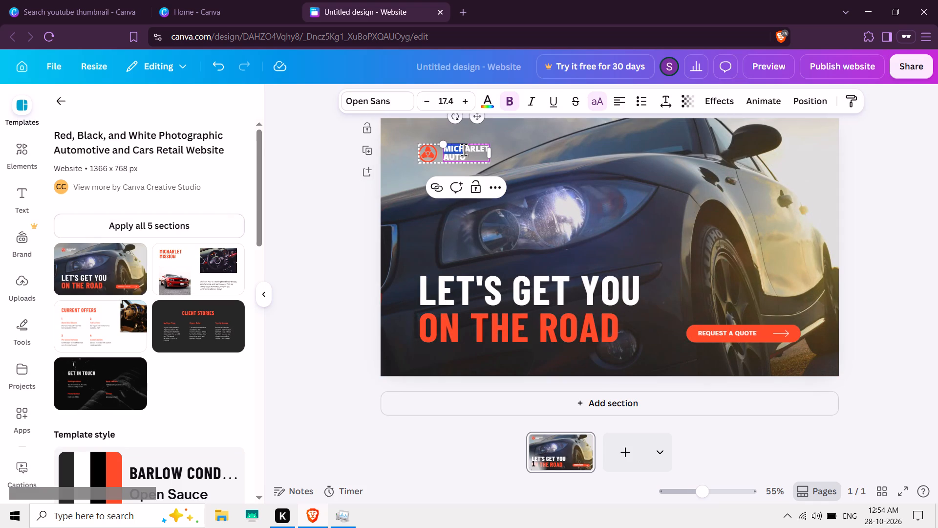
double_click(464, 150)
double_click(464, 150)
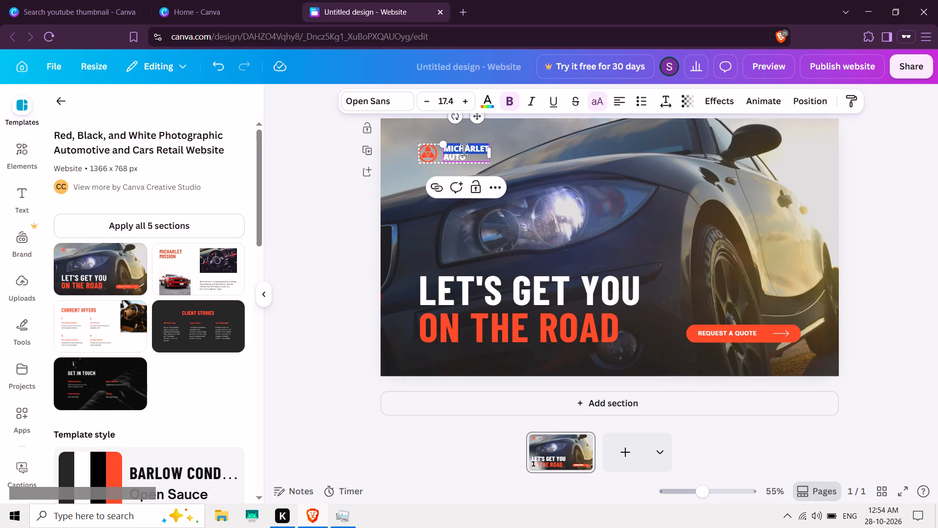
triple_click(464, 154)
key("BackSpace")
key("e")
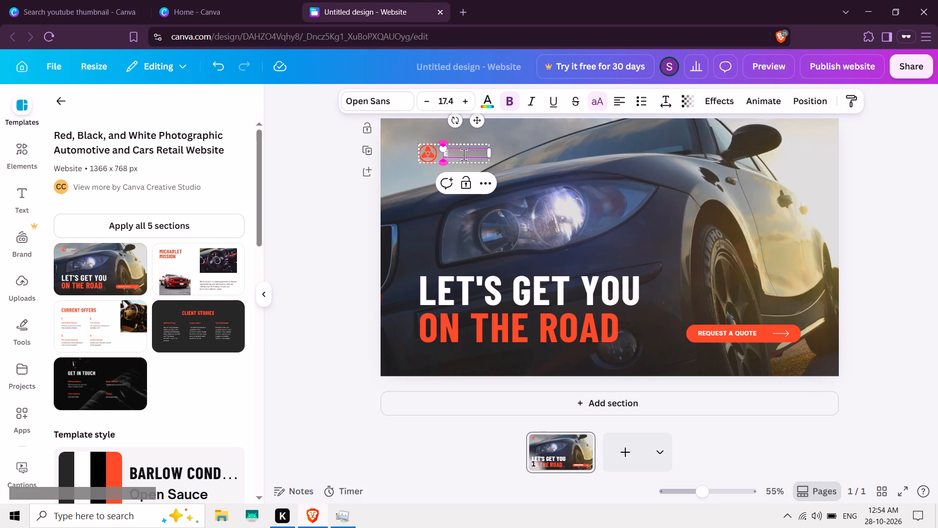
type("vergree")
key("n")
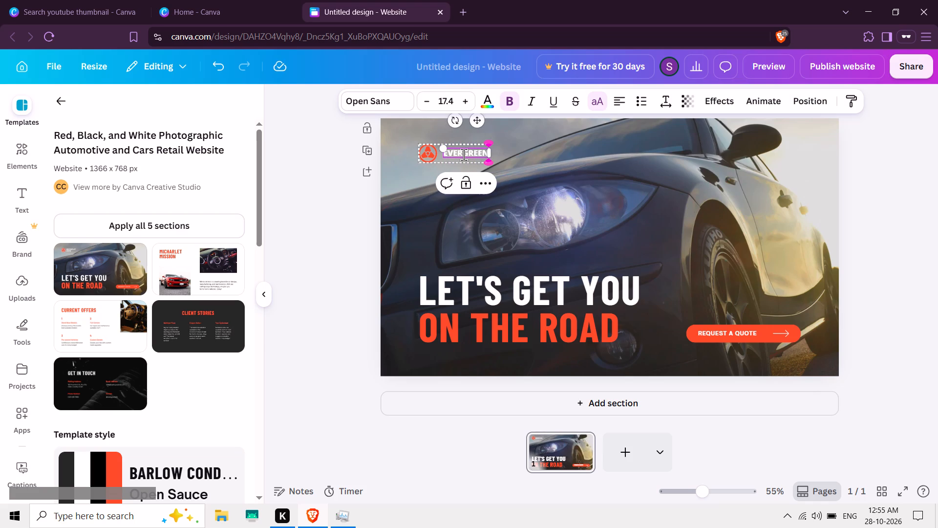
key("space")
type("aur")
key("BackSpace")
type("to")
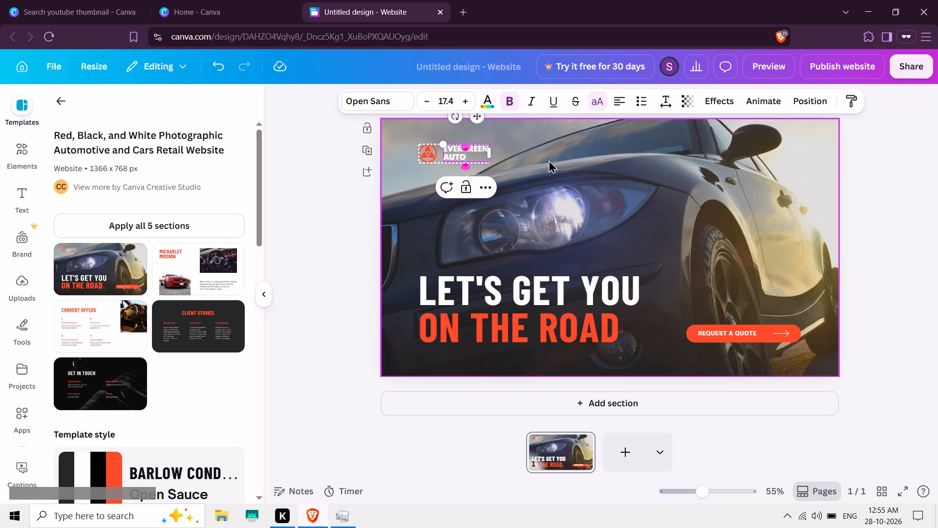
key("space")
type("consi")
key("BackSpace")
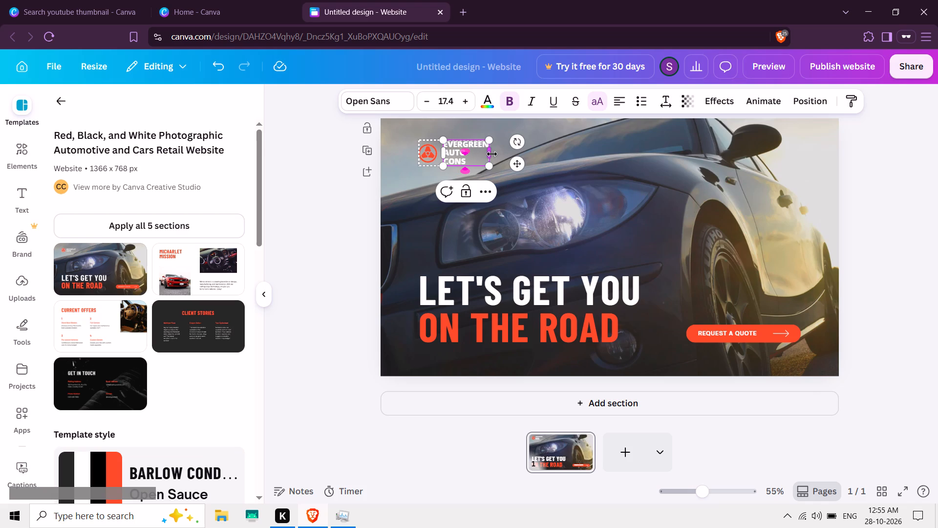
key("y")
key("BackSpace")
type("ultant")
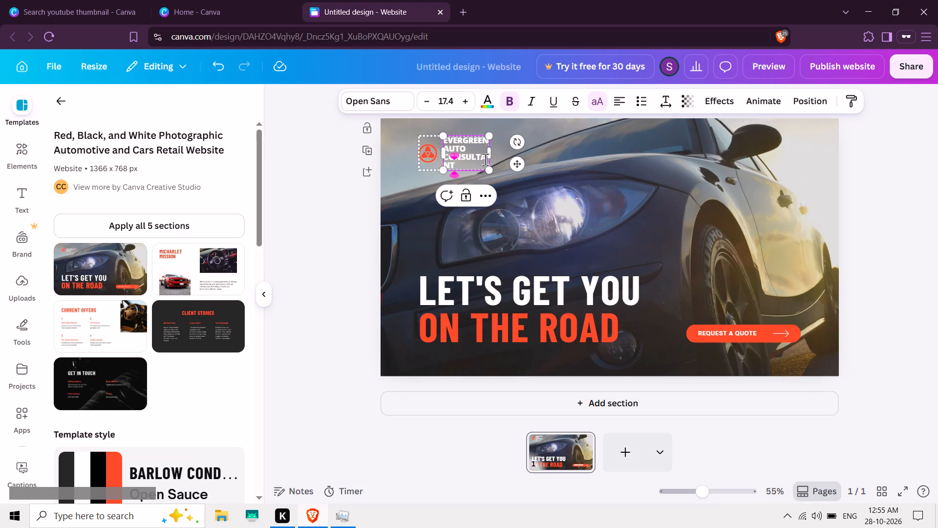
Widen the company name text box to about 178 so that CONSULTANT fits on one line.
left_click_drag(493, 155, 508, 154)
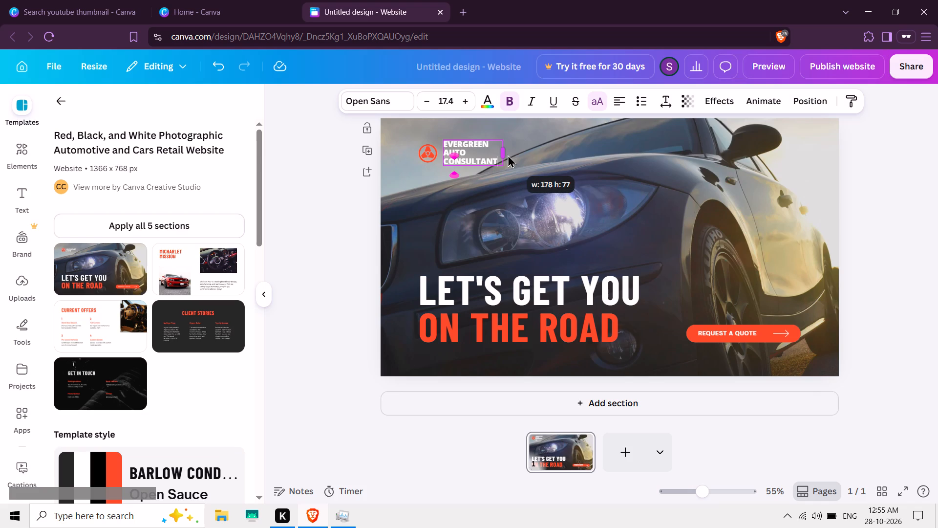
left_click_drag(508, 154, 509, 154)
left_click(563, 162)
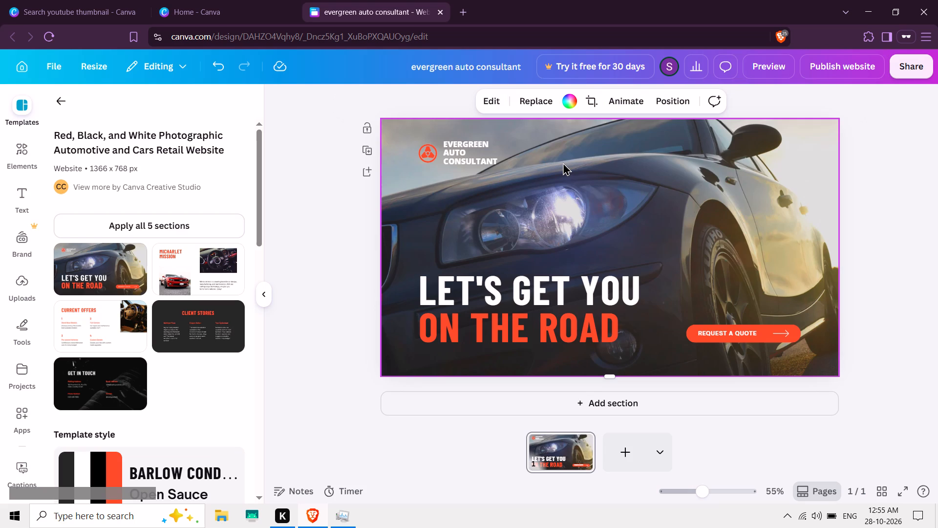
Replace the "Request a quote" button label with "car deals".
left_click(743, 328)
double_click(751, 335)
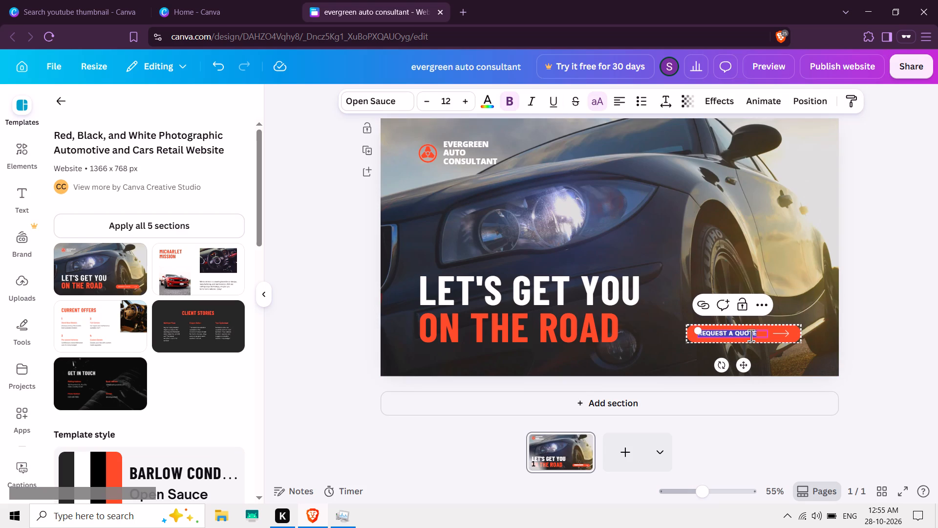
key("BackSpace")
type("car")
key("space")
type("deals")
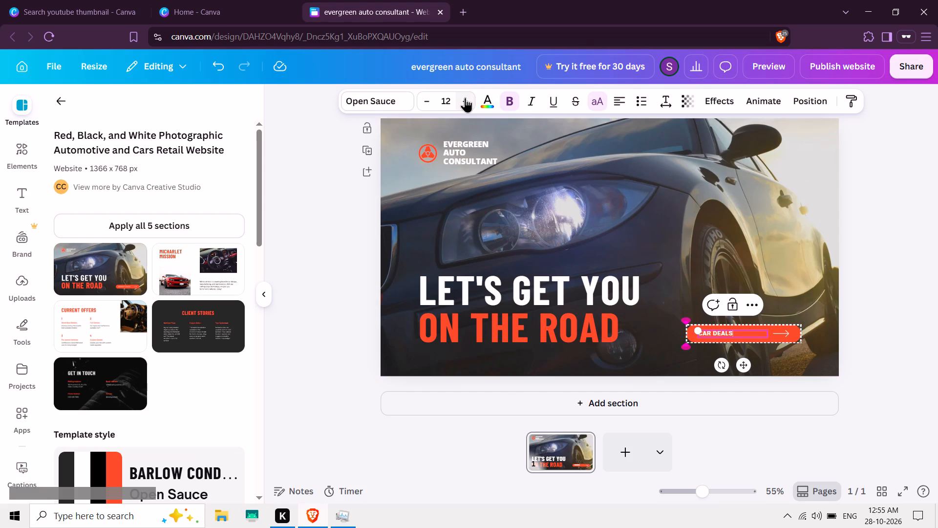
Increase the font size of the CAR DEALS button label beyond 12.
triple_click(465, 97)
triple_click(465, 97)
double_click(465, 97)
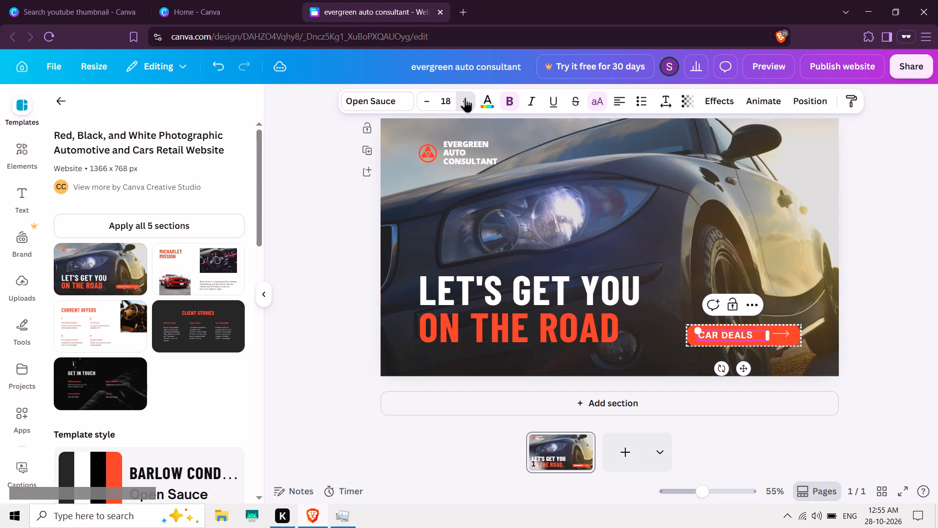
left_click(696, 235)
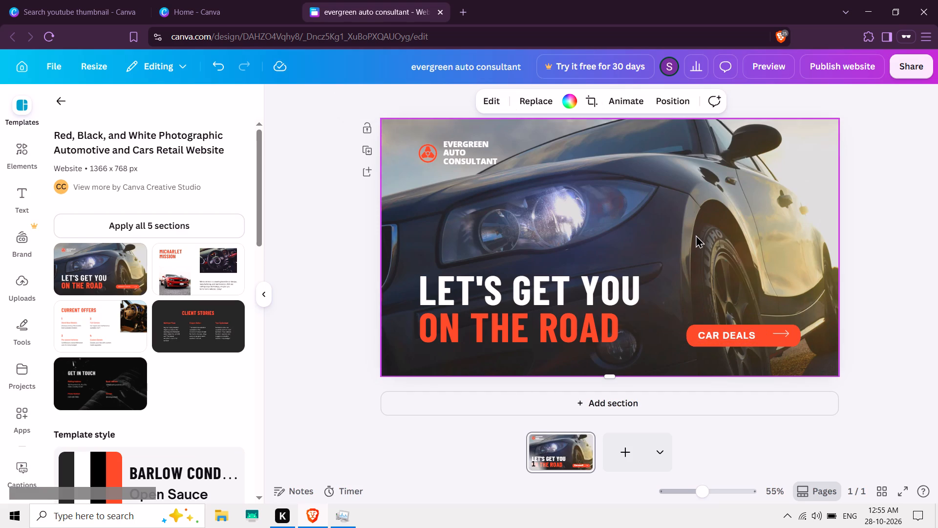
Add a second page, try the Micharlet Mission and Client Stories sections on it, and settle on the Current Offers section.
left_click(618, 468)
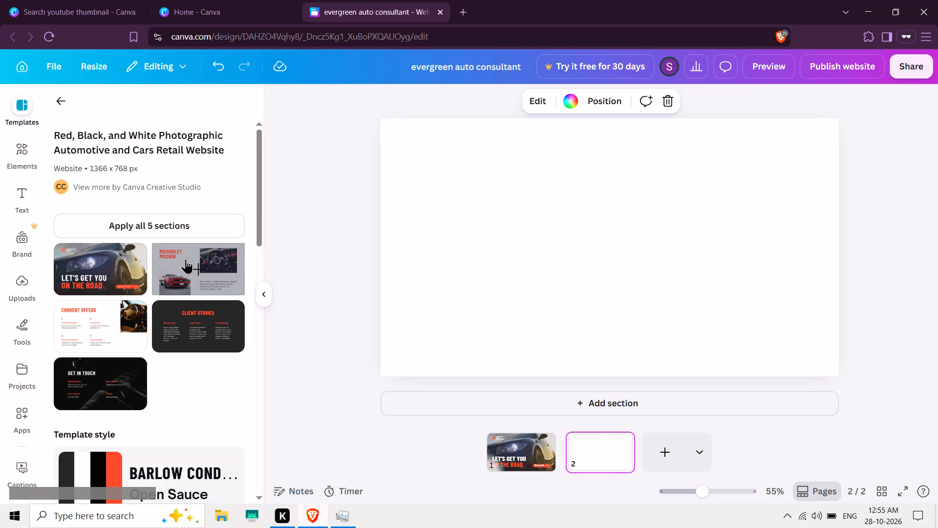
left_click(186, 259)
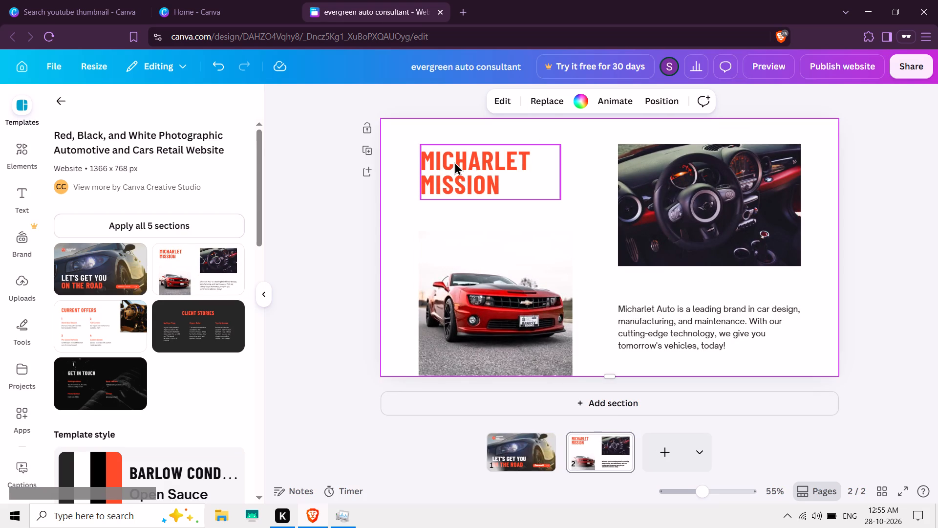
left_click(695, 319)
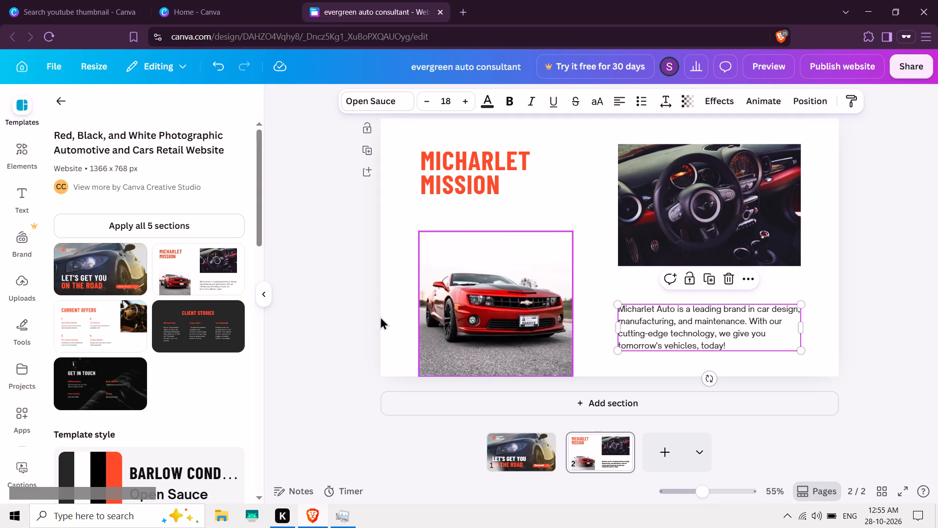
left_click(235, 319)
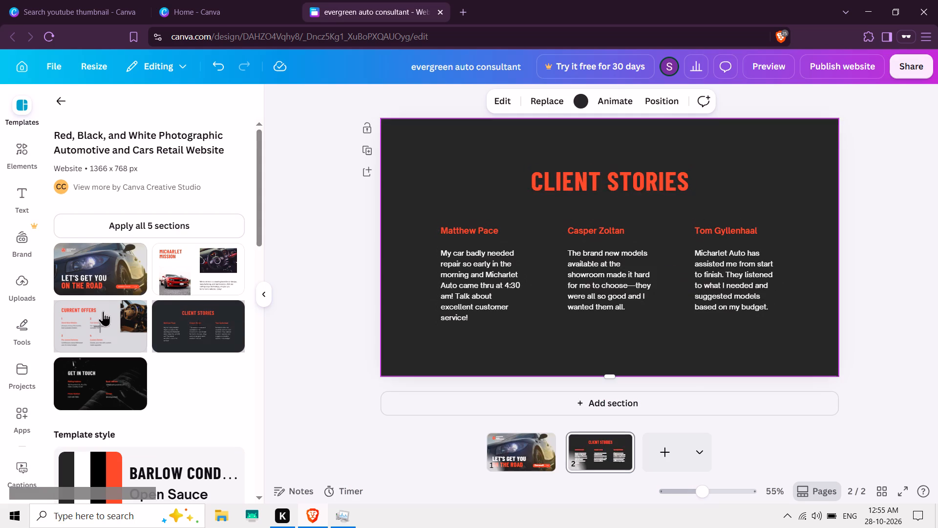
left_click(103, 311)
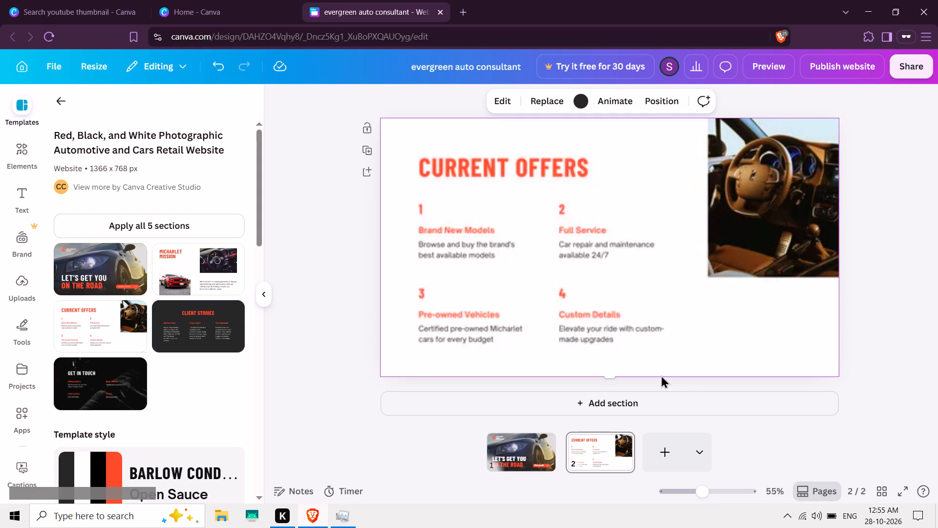
Add a third page and apply the template's Micharlet Mission section to it.
left_click(664, 451)
left_click(176, 294)
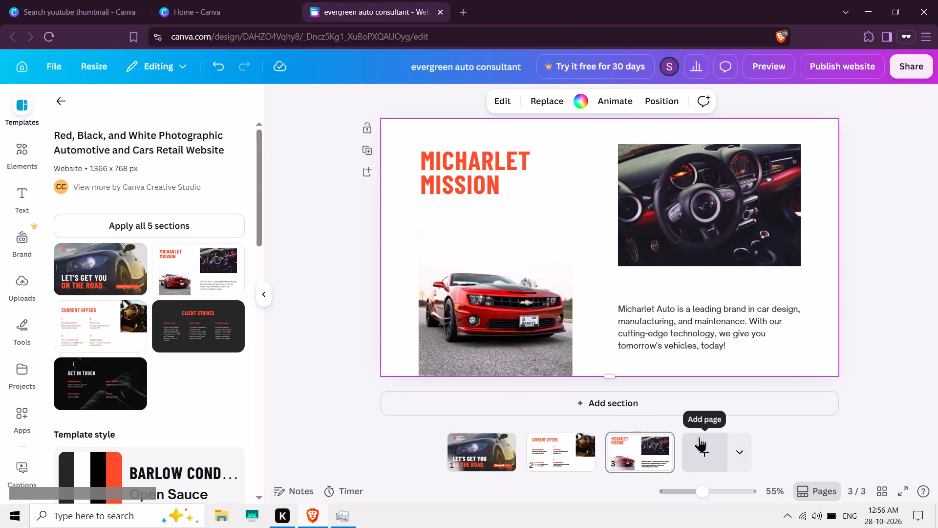
Add a fourth page and apply the template's Client Stories section to it.
left_click(699, 437)
left_click(182, 353)
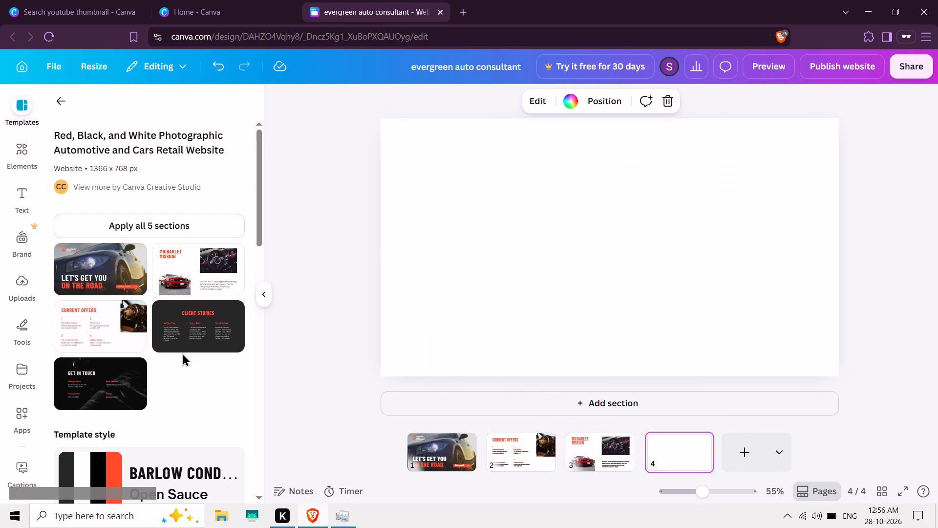
left_click(198, 317)
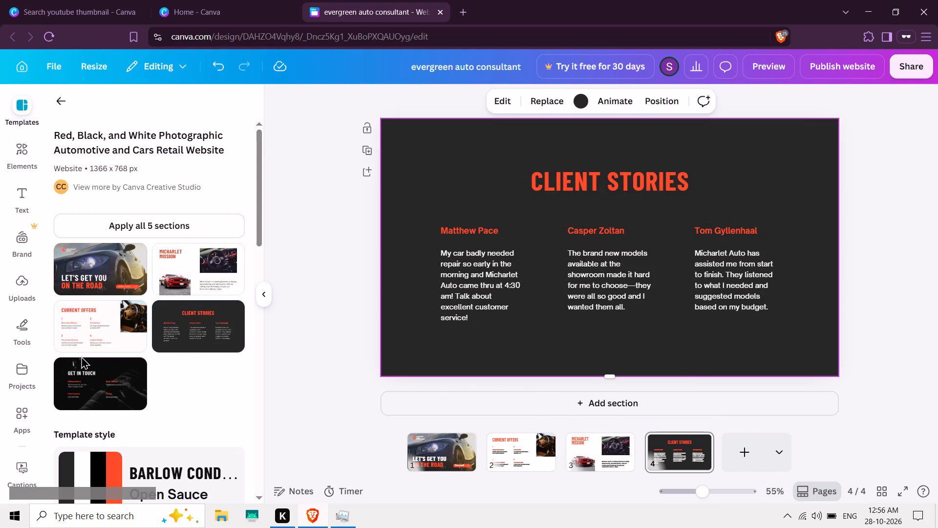
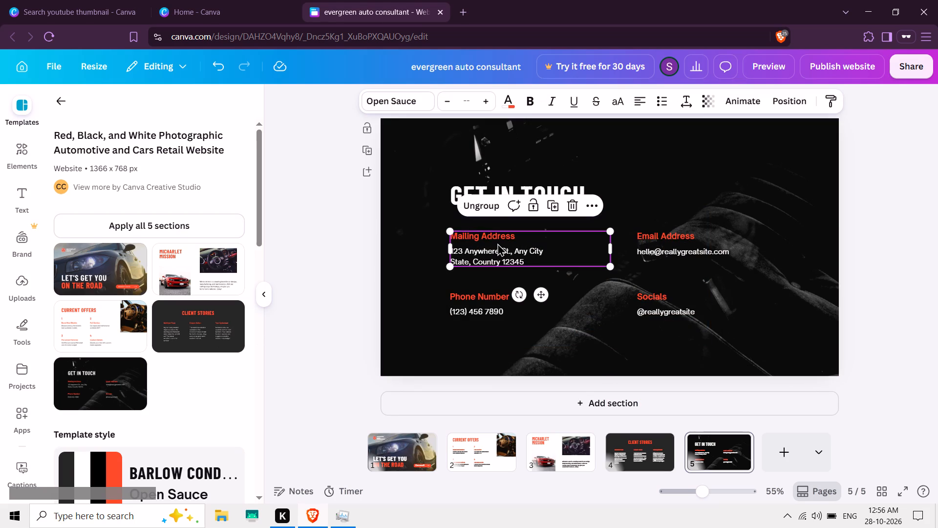
Replace the placeholder street line under Mailing Address in the Get in Touch section with the business's locality and landmark.
triple_click(504, 253)
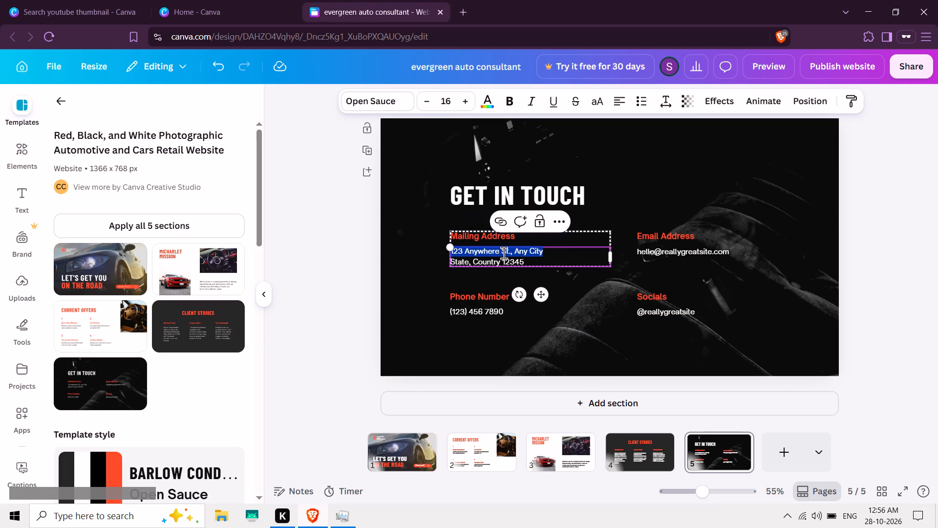
key("BackSpace")
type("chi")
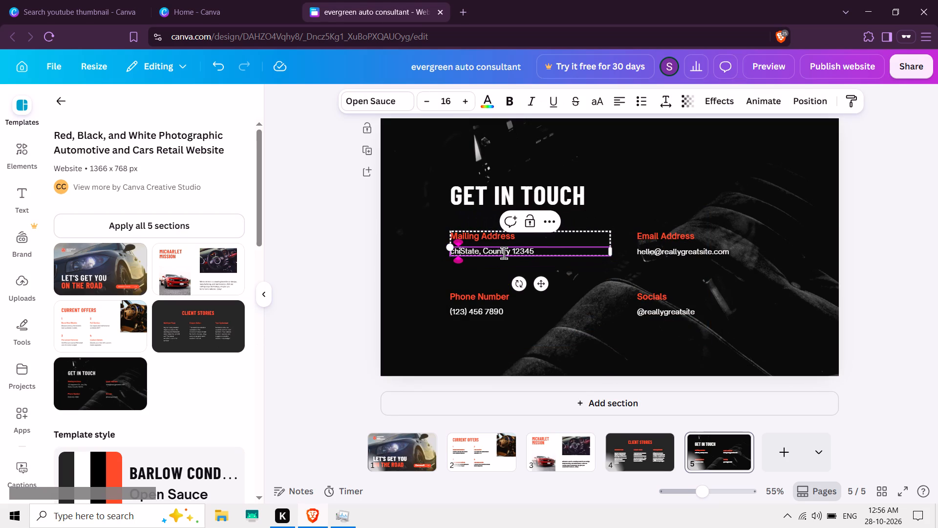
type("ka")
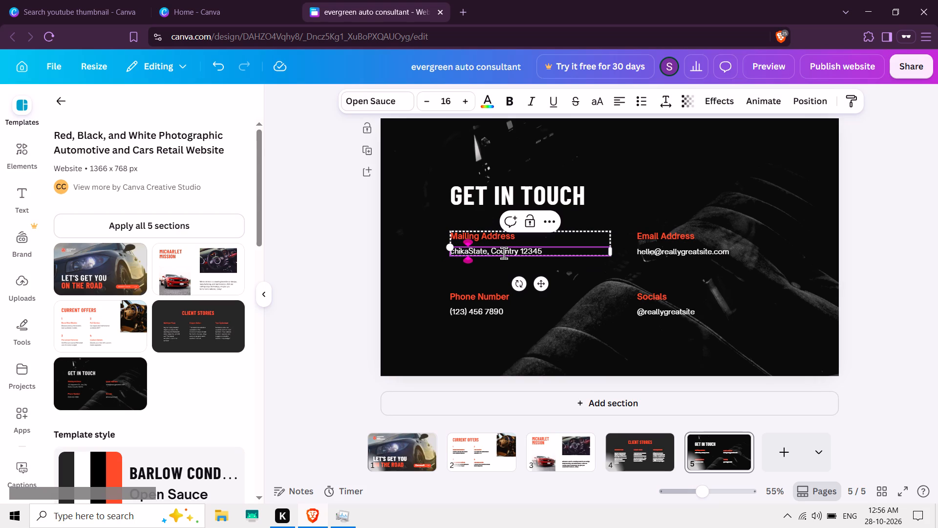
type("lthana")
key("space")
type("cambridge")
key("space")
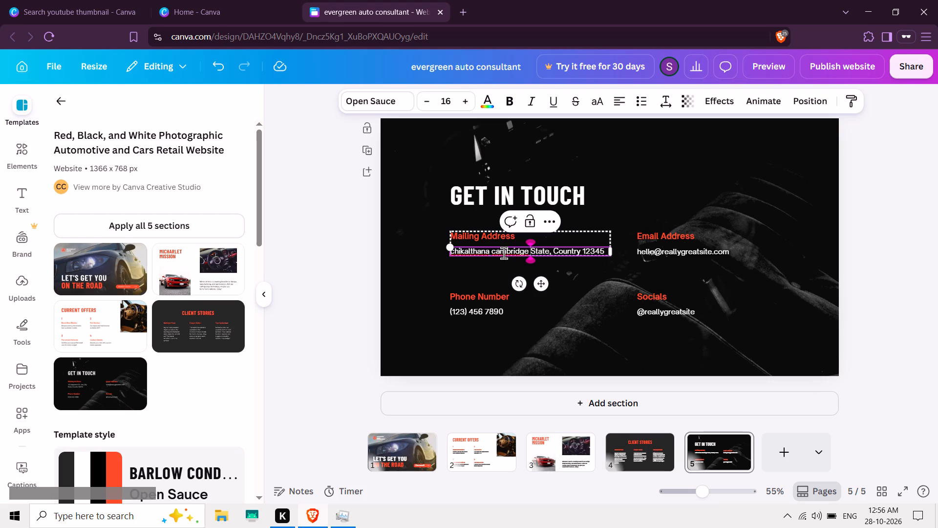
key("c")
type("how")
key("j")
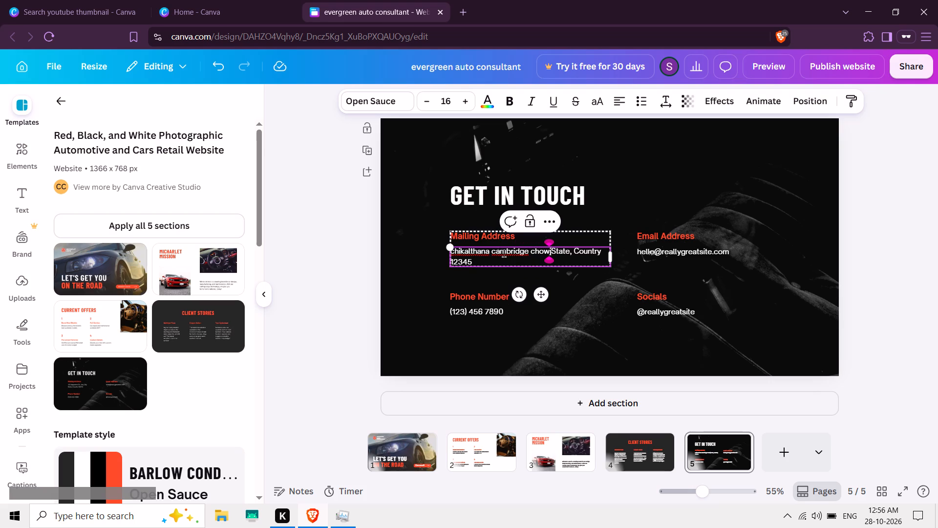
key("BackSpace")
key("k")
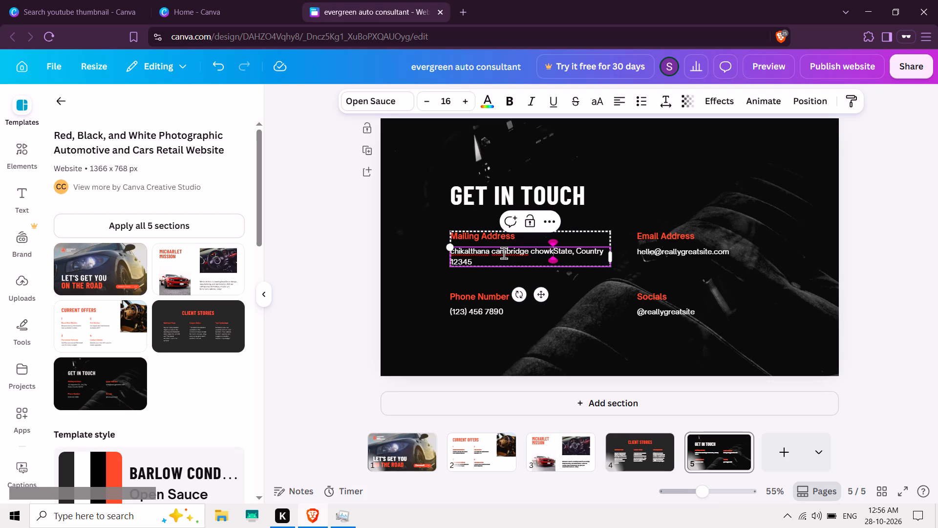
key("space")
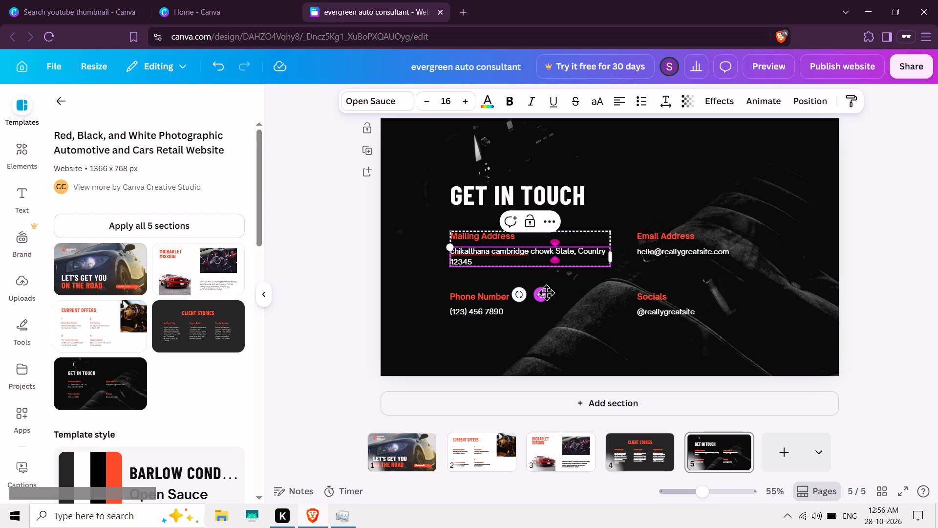
left_click(611, 308)
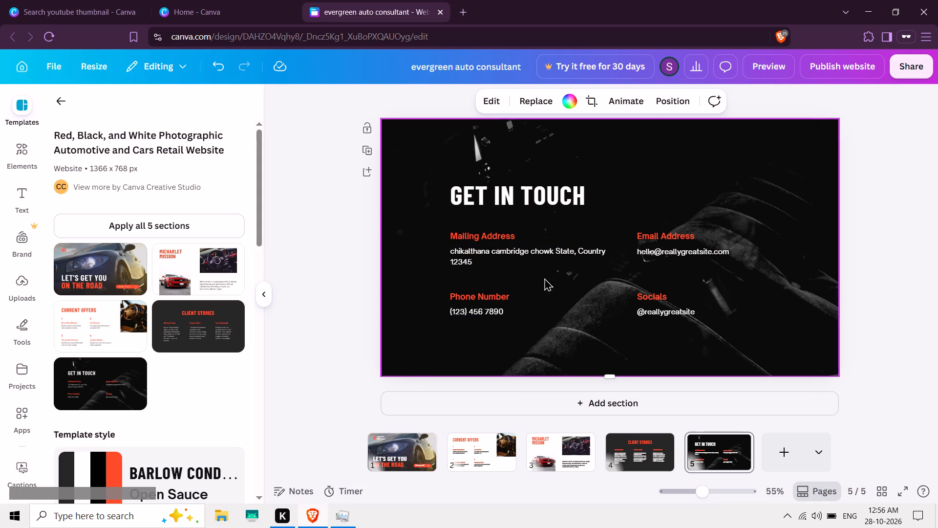
Increase the font size of the Mailing Address and Phone Number text groups by two increments each.
left_click(526, 262)
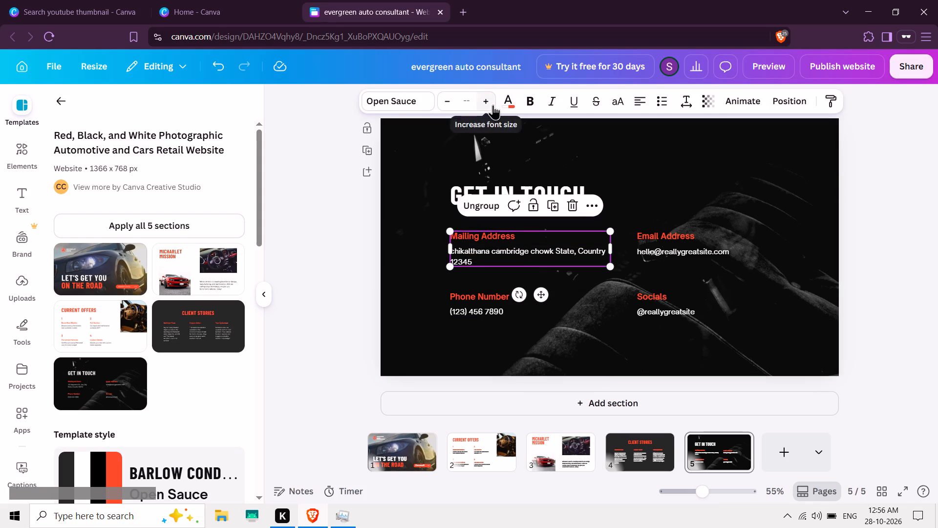
left_click(493, 105)
left_click(493, 105)
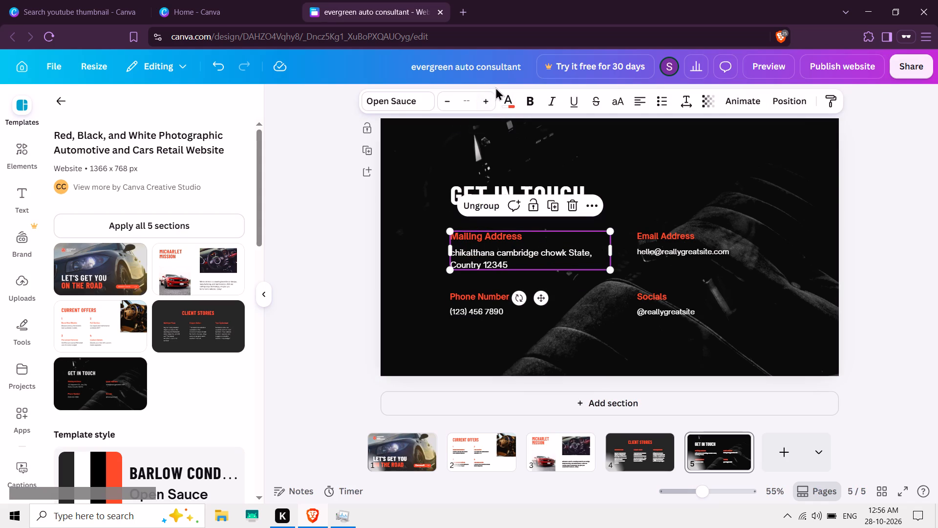
left_click(486, 301)
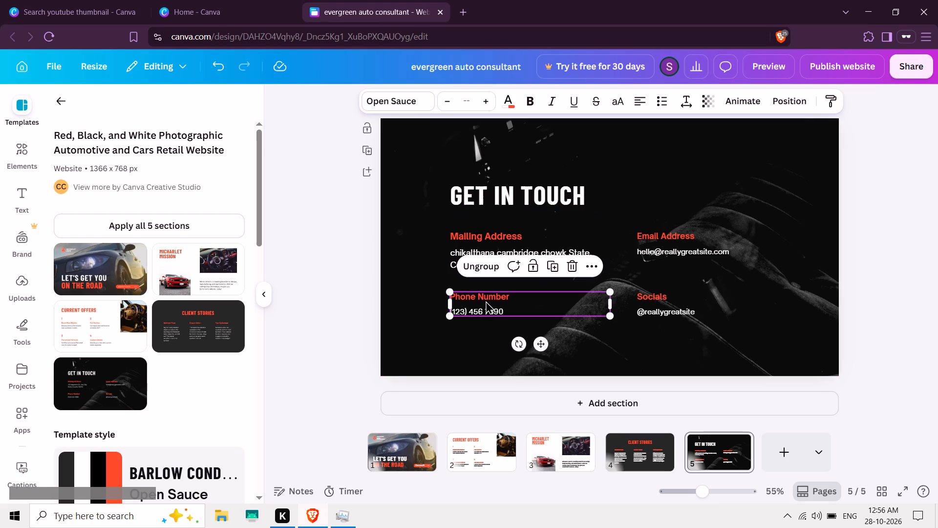
left_click(491, 109)
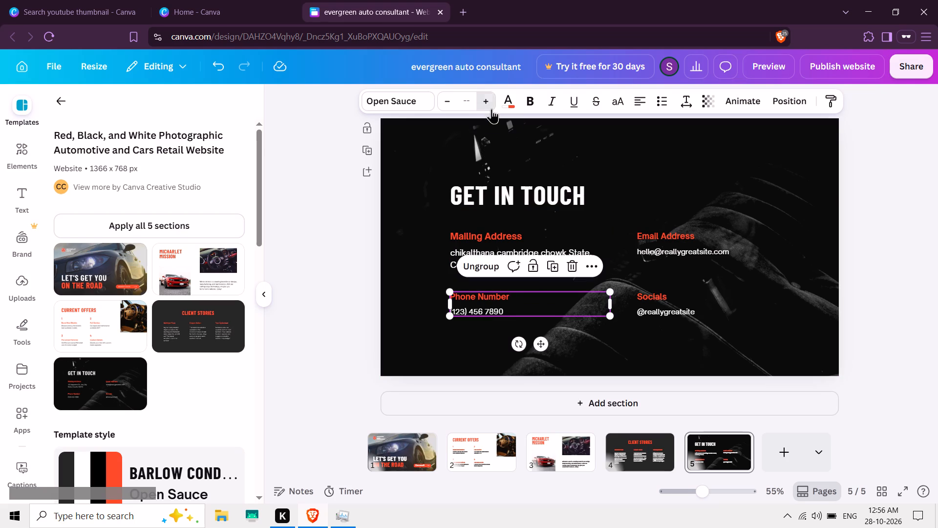
left_click(491, 109)
Select the placeholder number under Phone Number in the Get in Touch section.
left_click(478, 310)
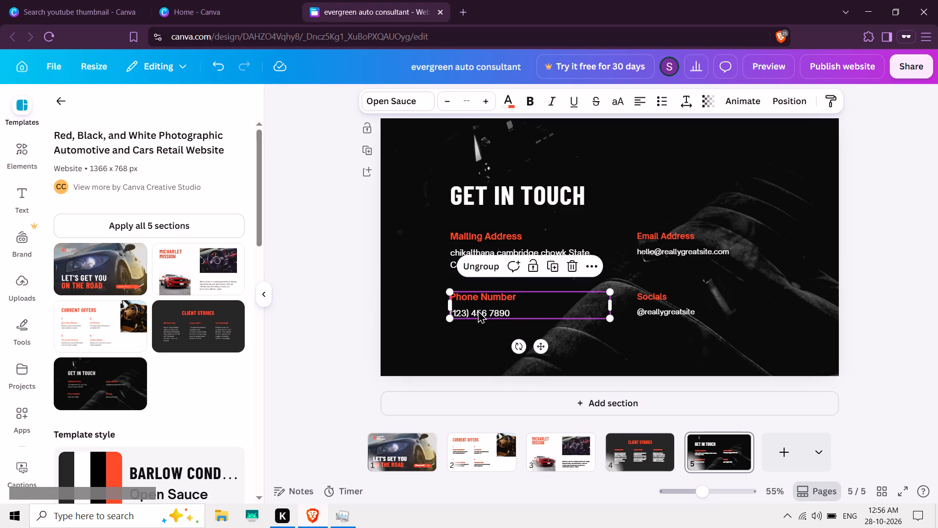
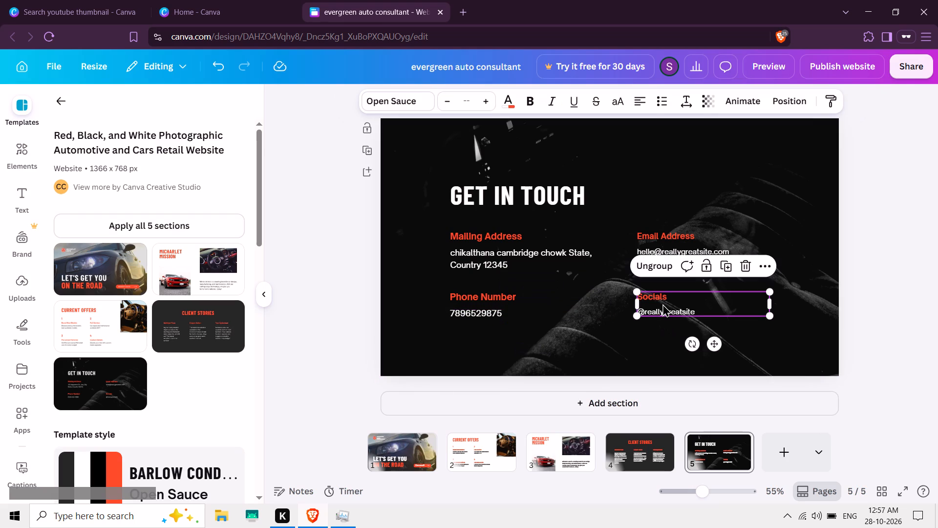
Increase the font size of the Socials text group by three increments and the Email Address text group by four.
double_click(486, 110)
left_click(486, 110)
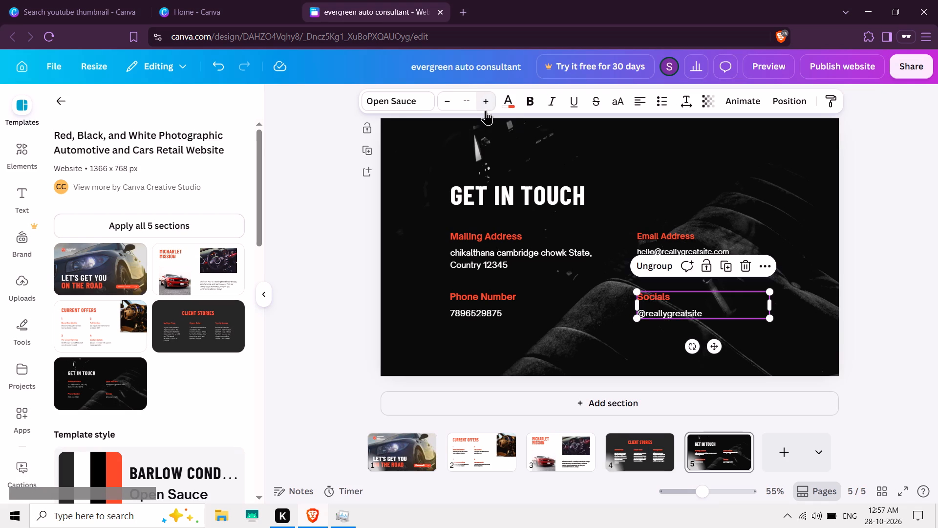
left_click(672, 242)
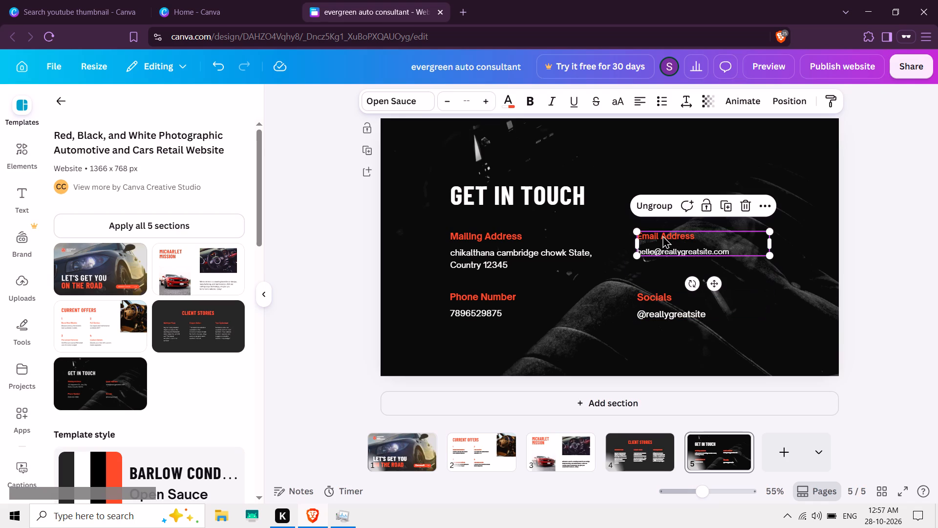
triple_click(486, 102)
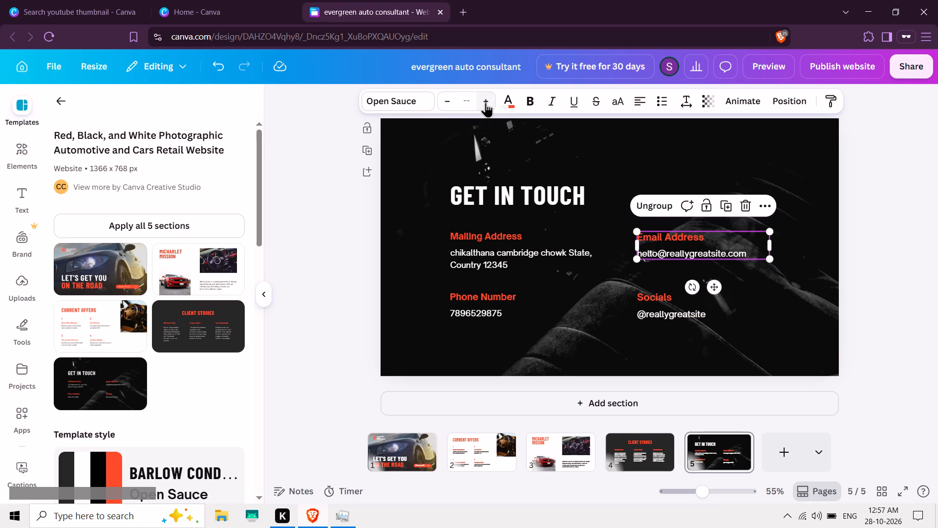
left_click(486, 102)
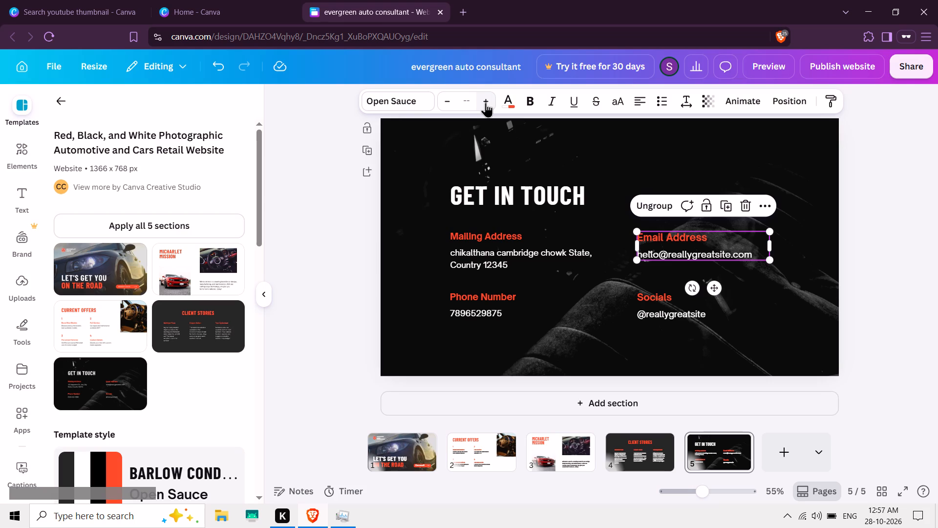
Bold the Pre-owned Vehicles text group on the Current Offers page and widen it slightly so its description fits on two lines.
left_click(629, 434)
left_click(549, 434)
left_click(479, 446)
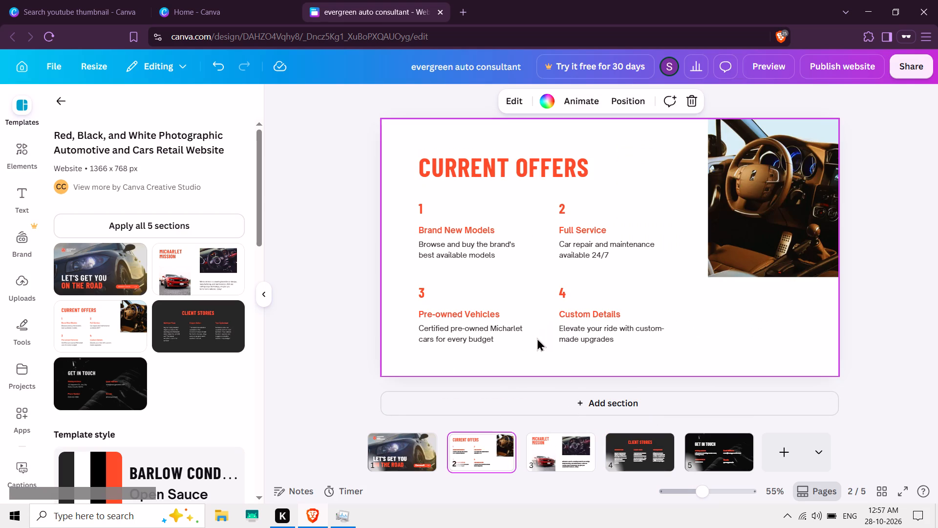
left_click(380, 455)
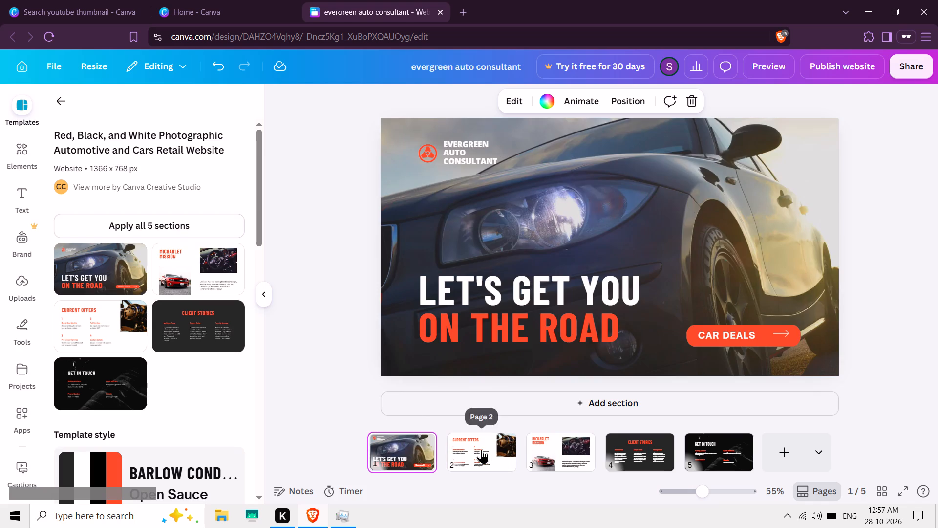
left_click(481, 449)
left_click(485, 292)
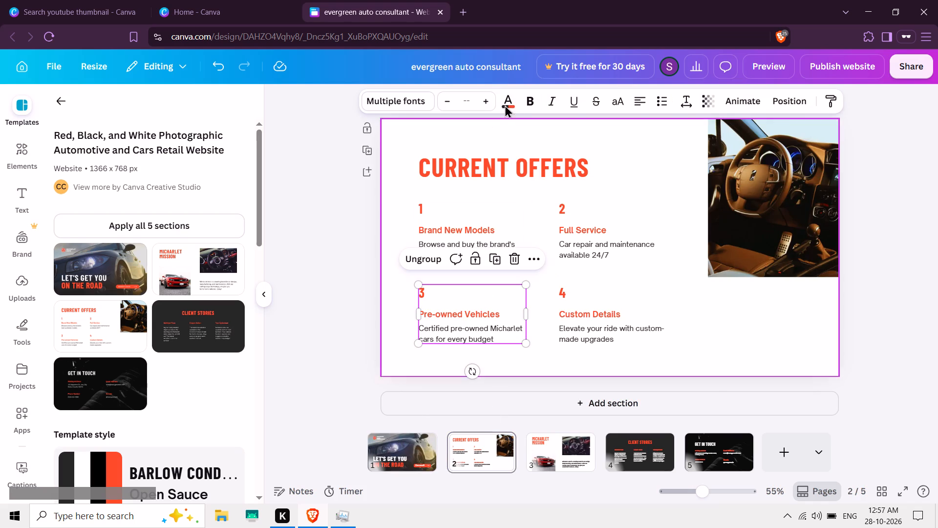
left_click(531, 99)
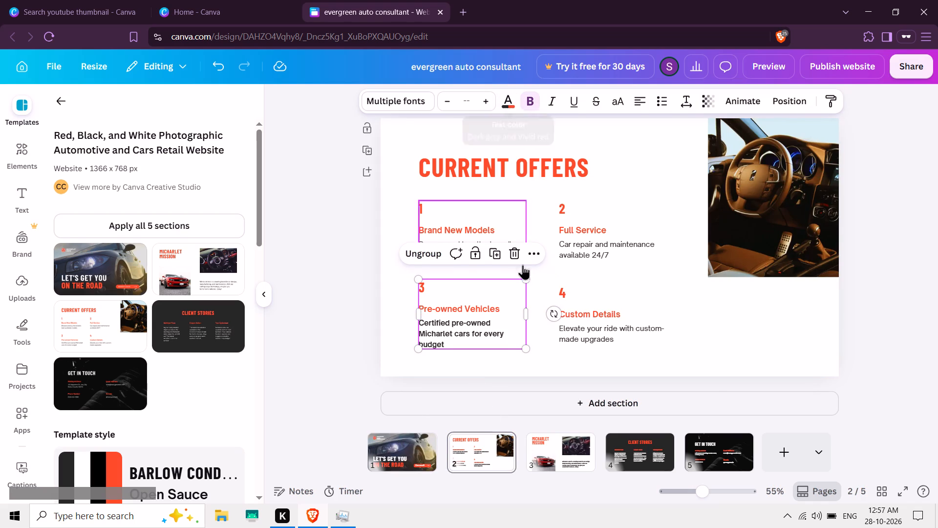
left_click_drag(527, 312, 536, 311)
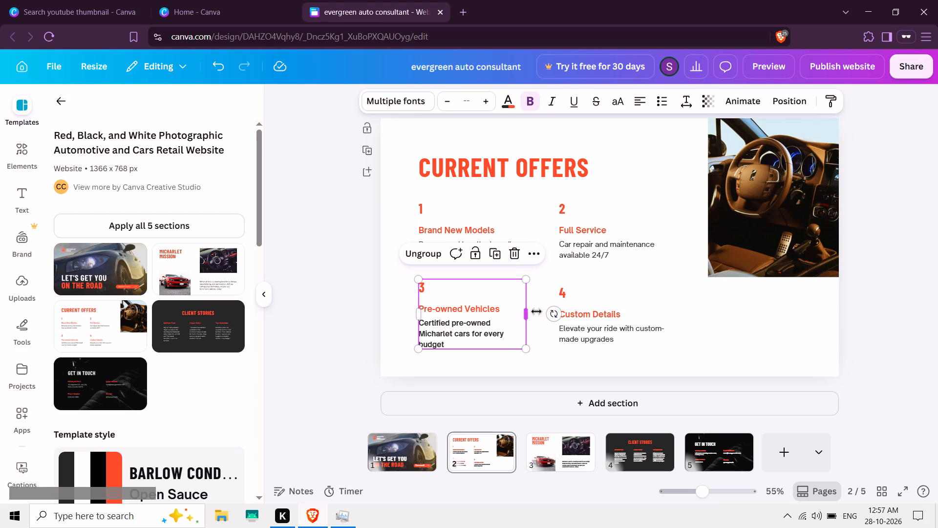
left_click_drag(536, 311, 537, 311)
Bold the Custom Details text group on the Current Offers page and widen it slightly.
left_click(569, 312)
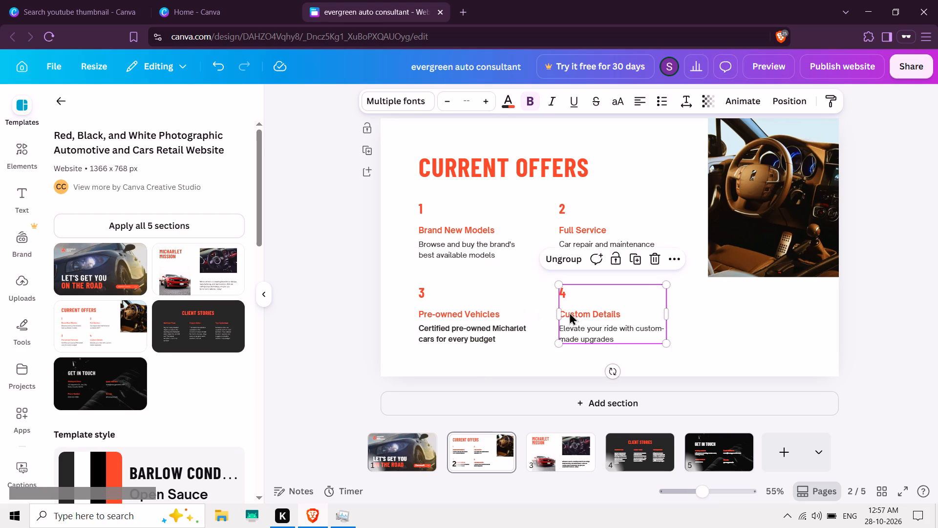
left_click(526, 94)
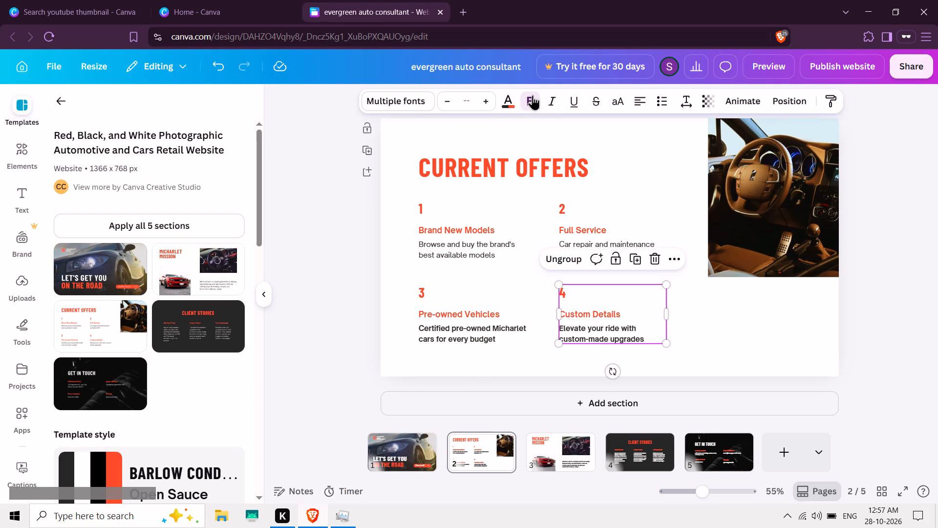
left_click_drag(668, 308, 676, 308)
Bold the Full Service and Brand New Models text groups on the Current Offers page.
left_click(598, 218)
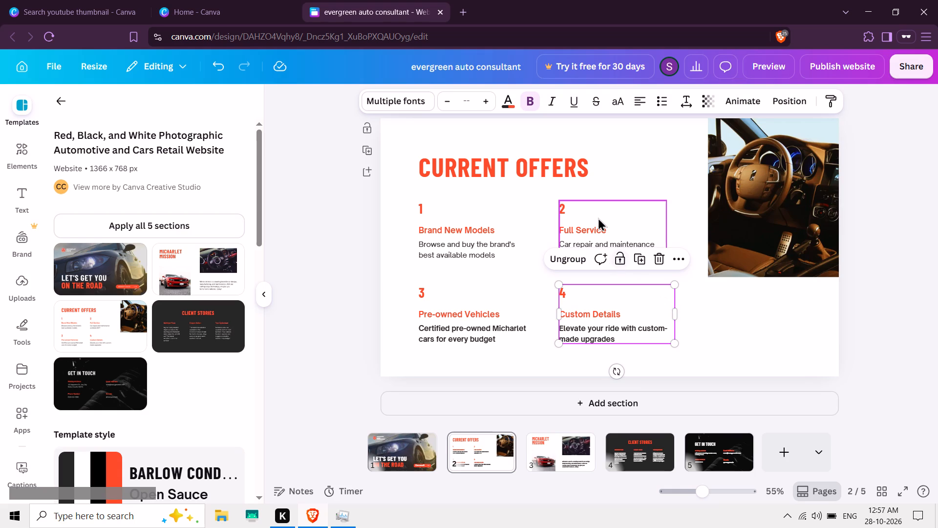
left_click(534, 101)
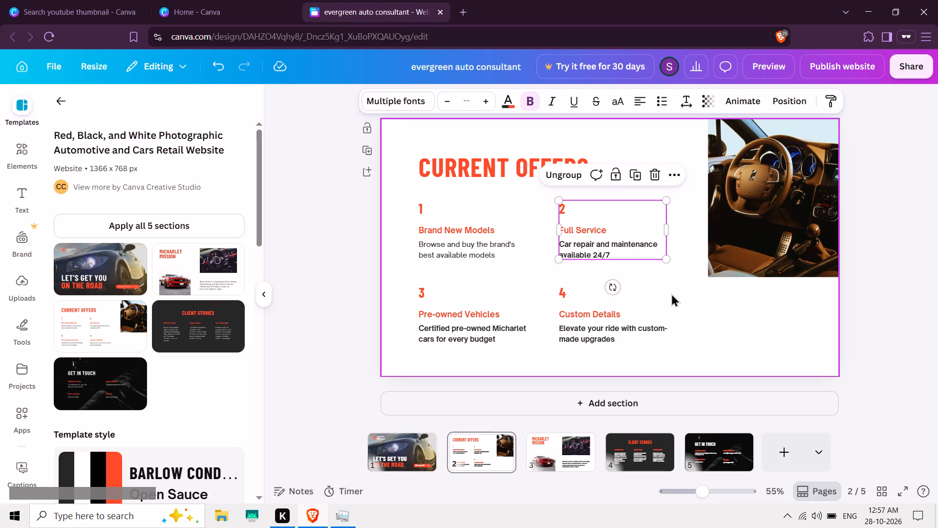
left_click(670, 234)
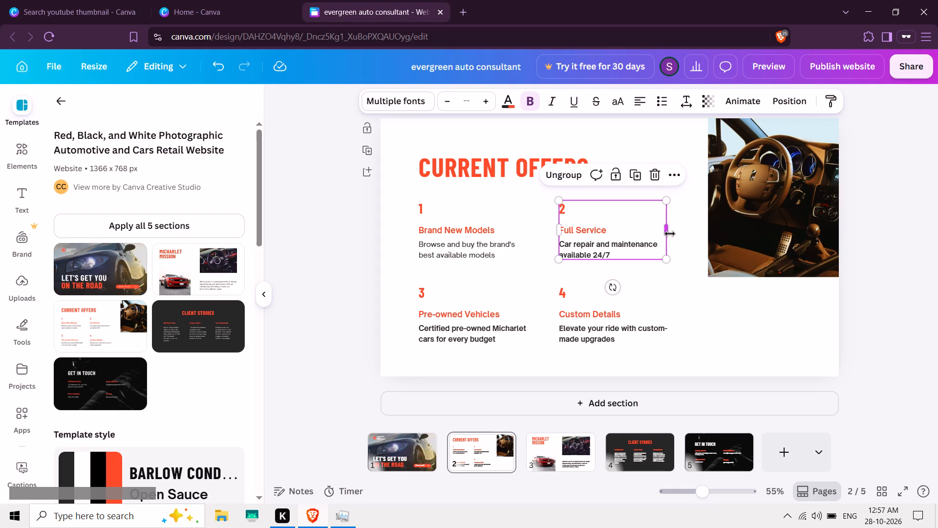
left_click(505, 214)
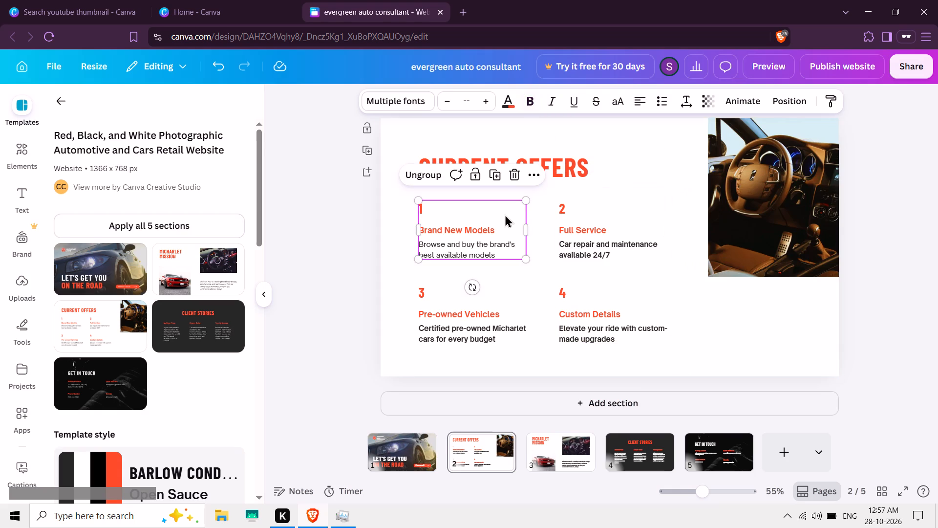
left_click(525, 107)
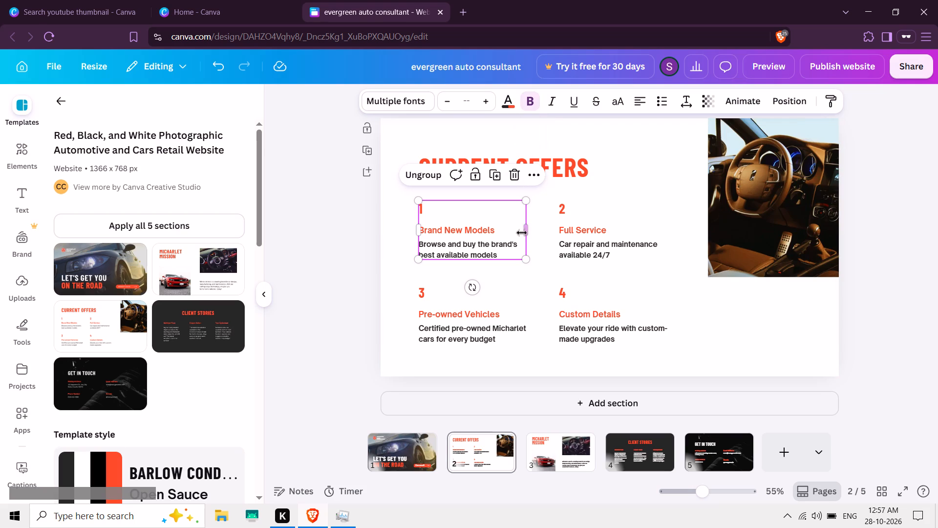
left_click(554, 157)
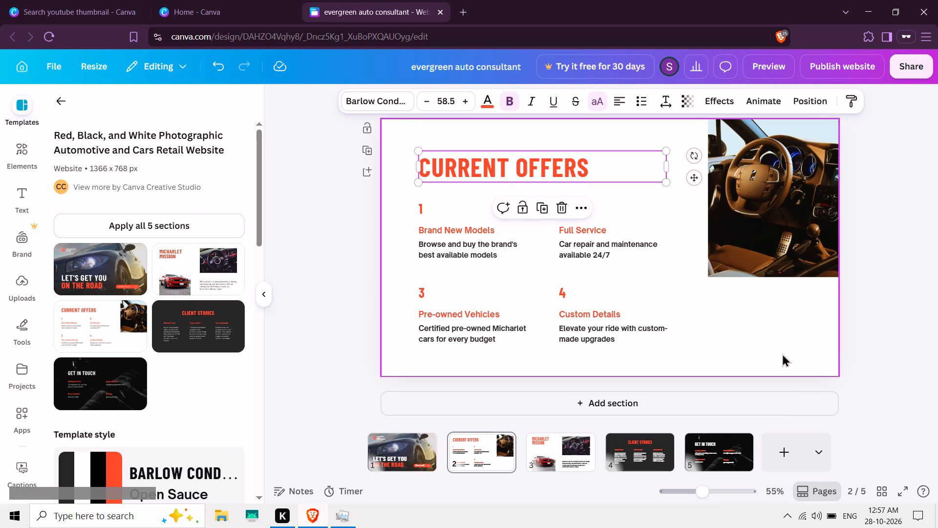
Try several photo colours as the Current Offers page background and settle on the cream one from the dark car photo.
left_click(747, 337)
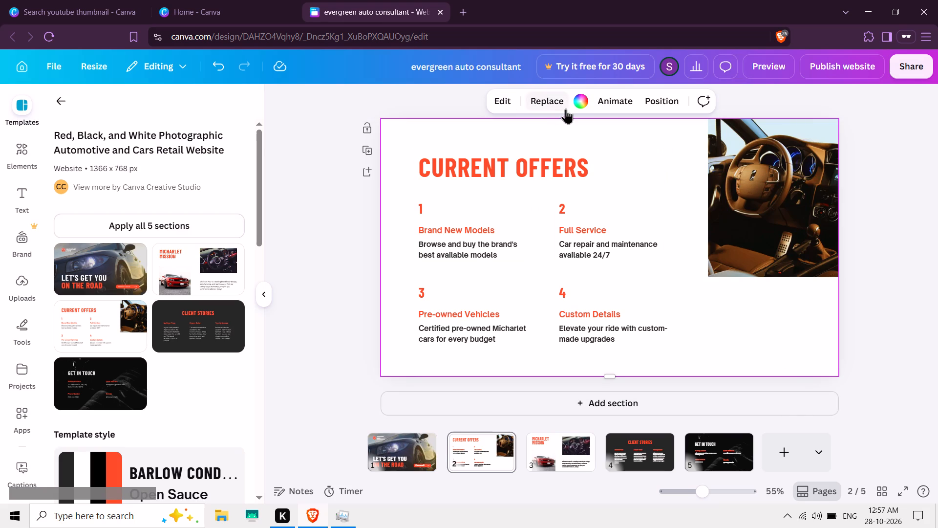
left_click(574, 103)
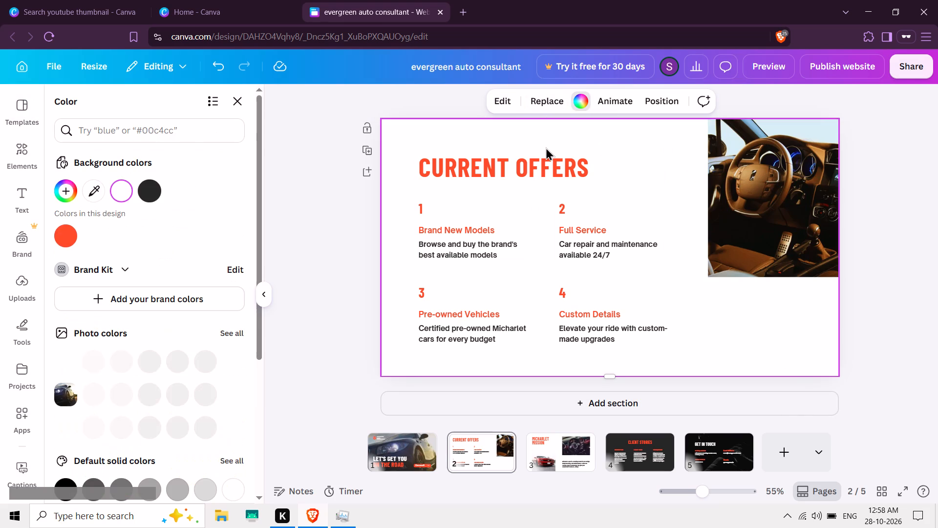
left_click(131, 358)
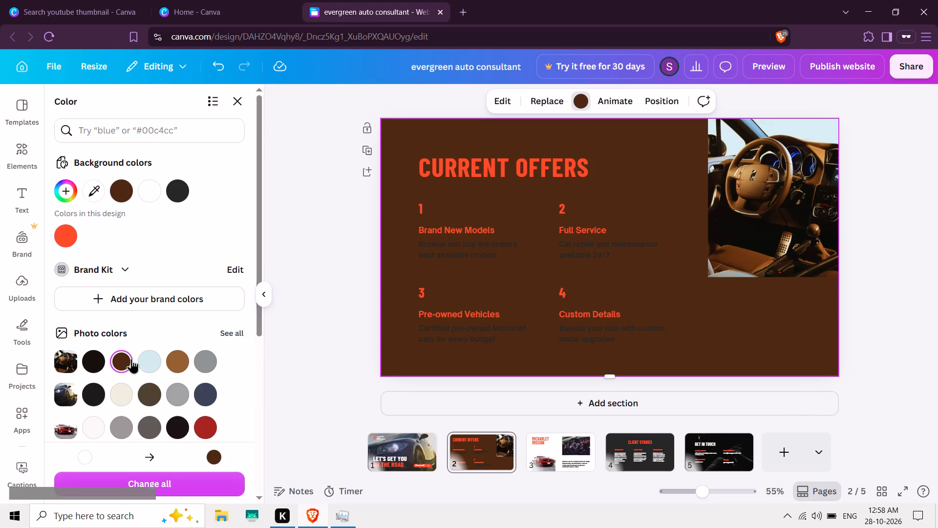
left_click(154, 361)
left_click(181, 359)
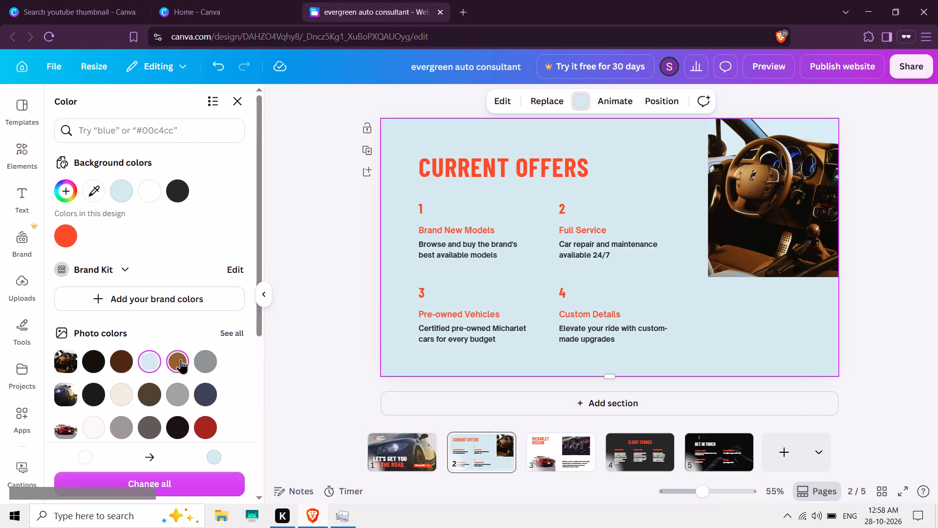
left_click_drag(219, 357, 209, 359)
left_click(209, 359)
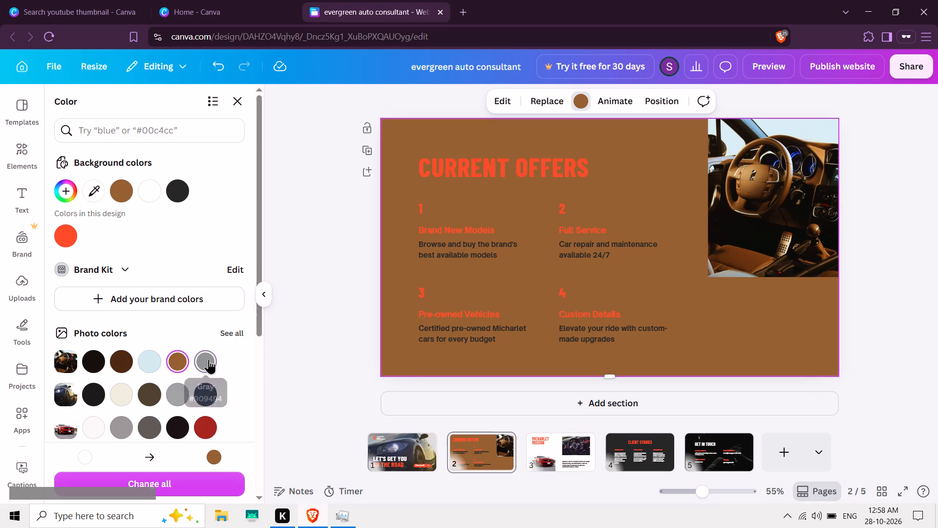
left_click(203, 389)
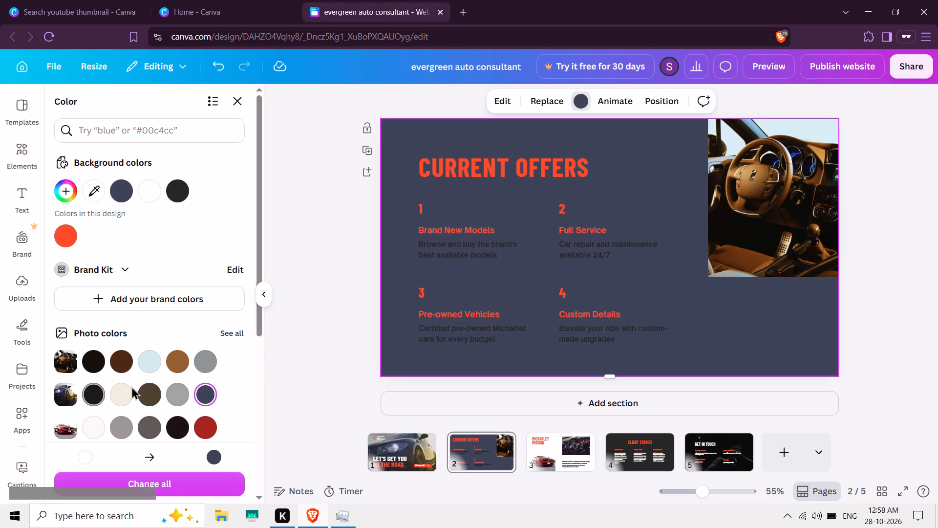
left_click(132, 387)
left_click_drag(132, 387, 124, 393)
left_click(124, 393)
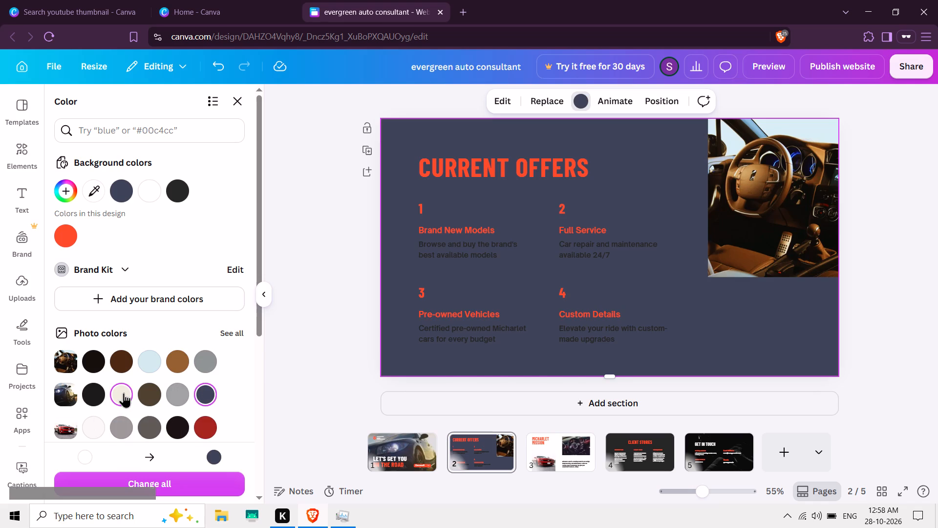
left_click(440, 226)
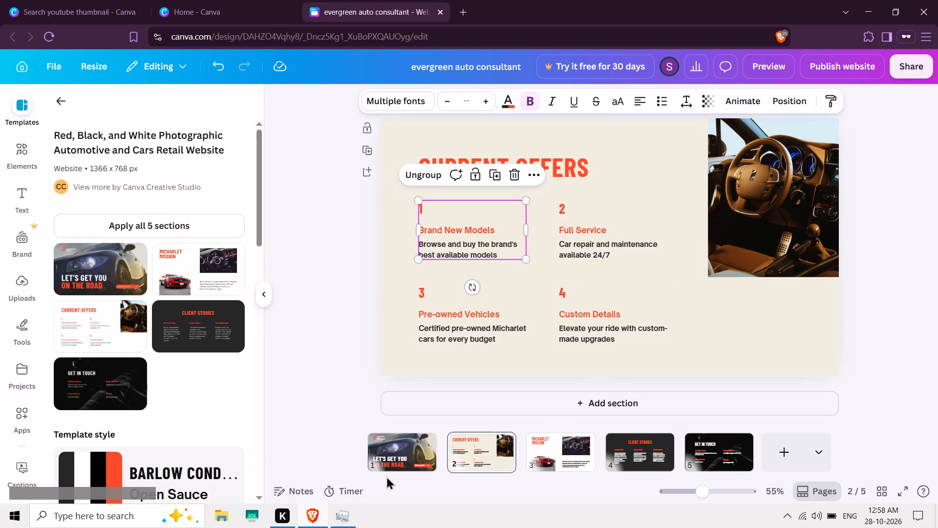
Try several default solid colours as the Client Stories page background and settle on periwinkle blue #5170ff.
left_click(414, 457)
left_click(569, 436)
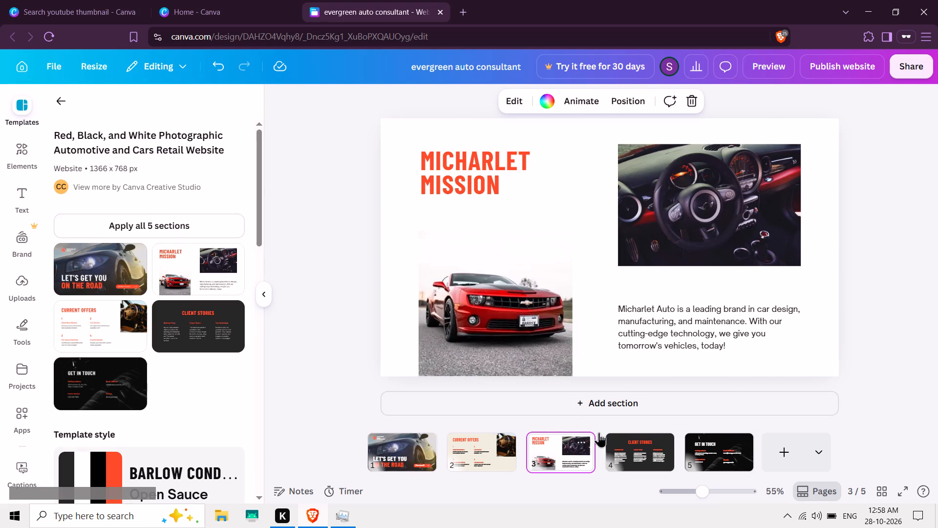
left_click(668, 442)
left_click(587, 336)
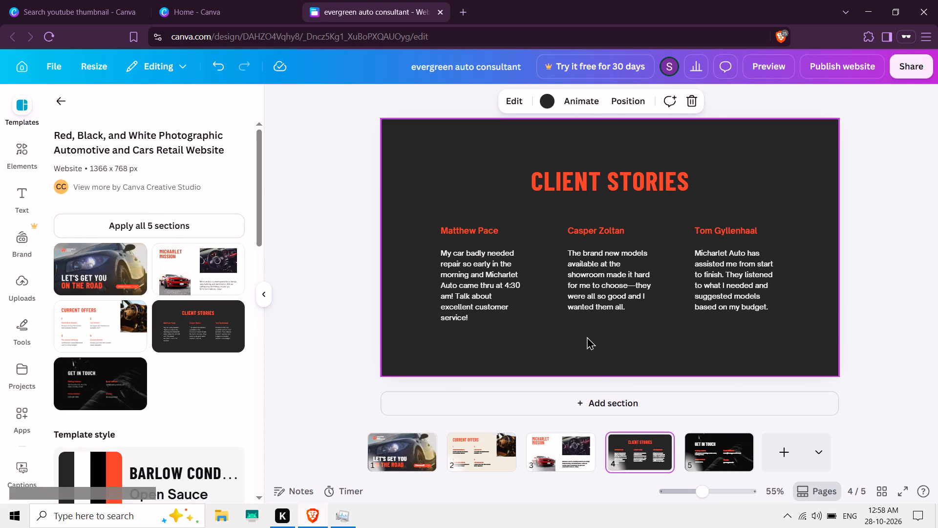
left_click(577, 102)
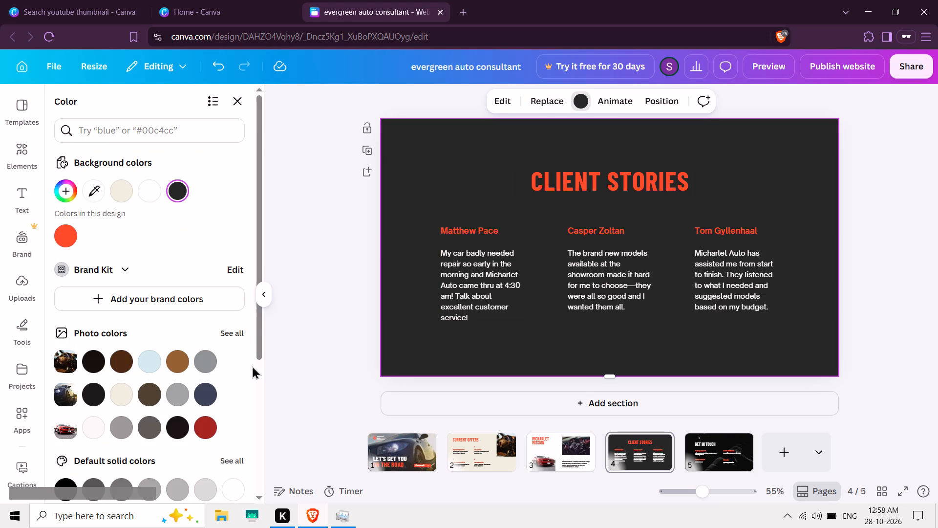
left_click(258, 374)
left_click_drag(220, 358, 221, 358)
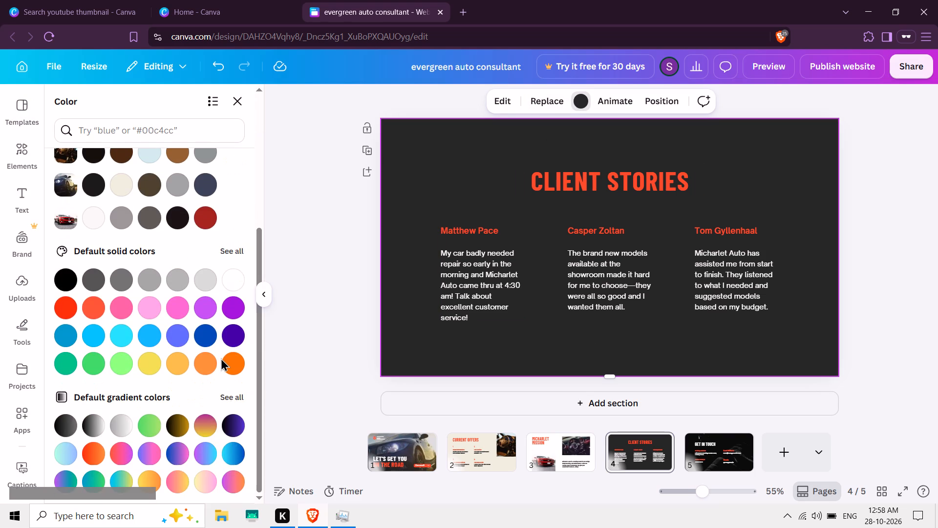
left_click_drag(221, 358, 230, 365)
left_click(227, 336)
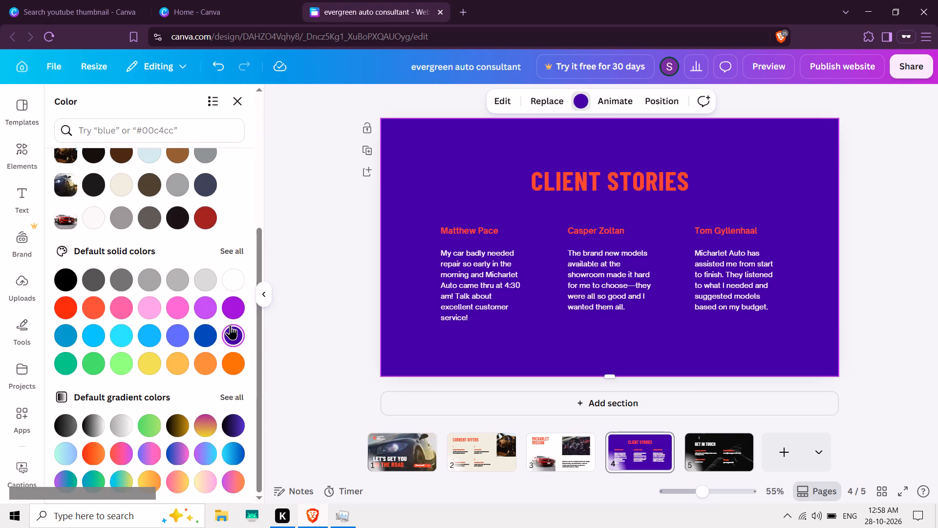
left_click(230, 324)
left_click(236, 312)
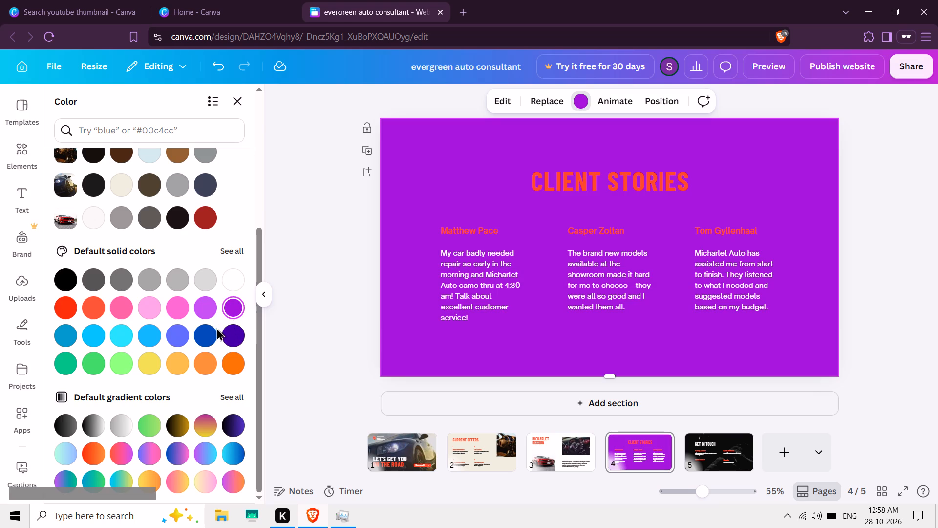
left_click(204, 334)
left_click(182, 332)
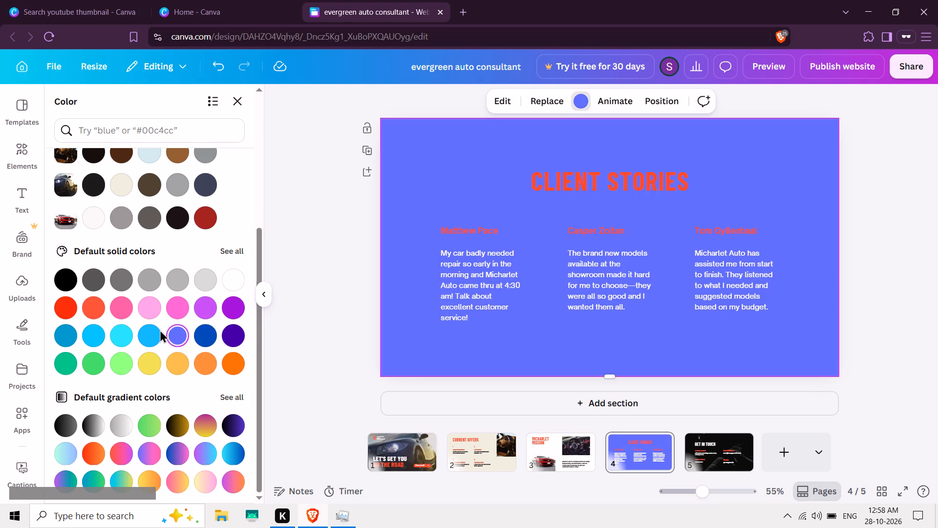
left_click(198, 331)
left_click(176, 330)
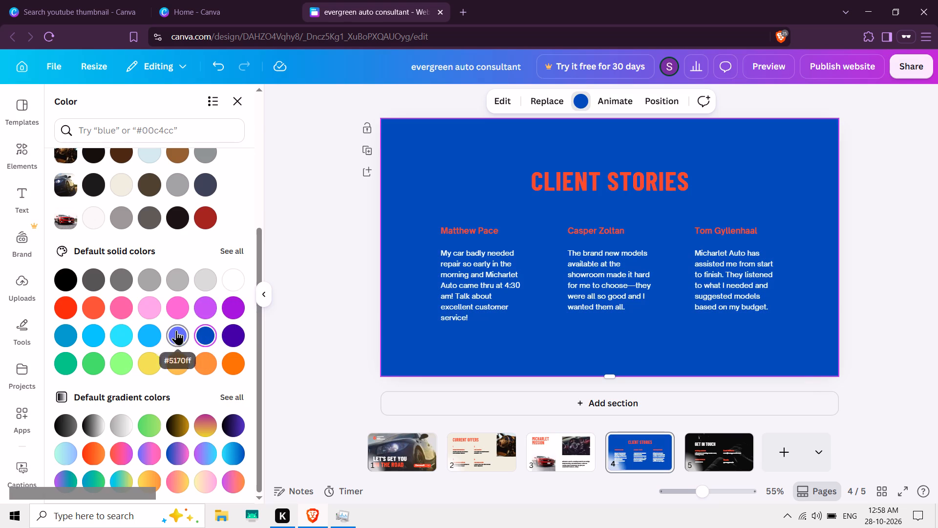
Recolour the first testimonial's body text dark grey on the Client Stories page, with its client name in orange-red.
left_click(478, 279)
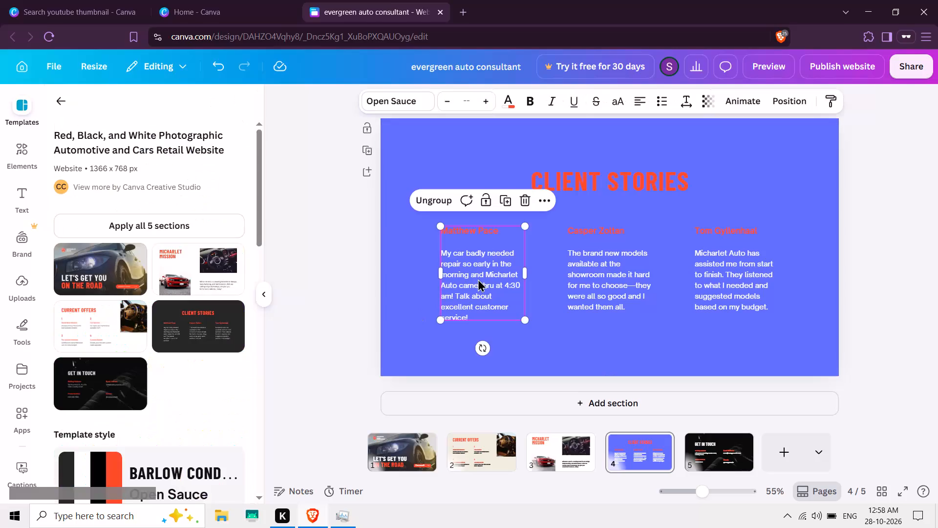
left_click(511, 97)
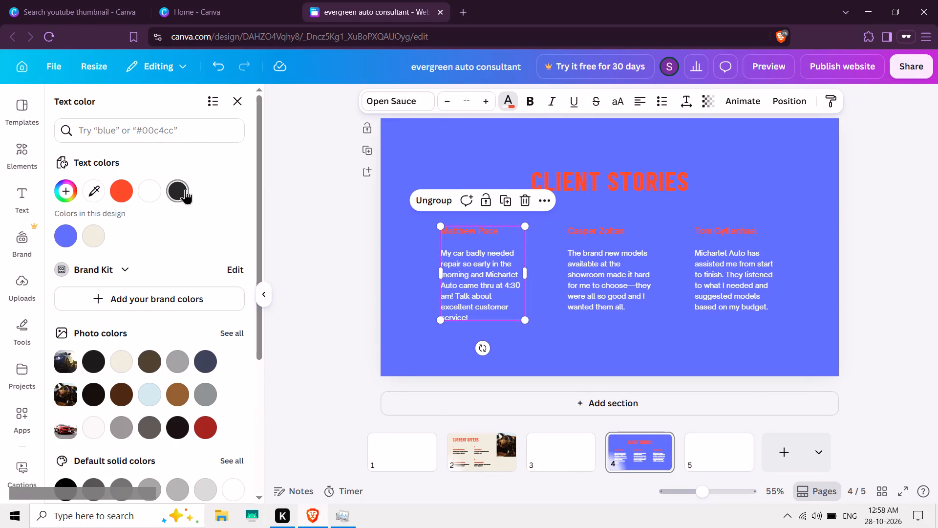
left_click(177, 191)
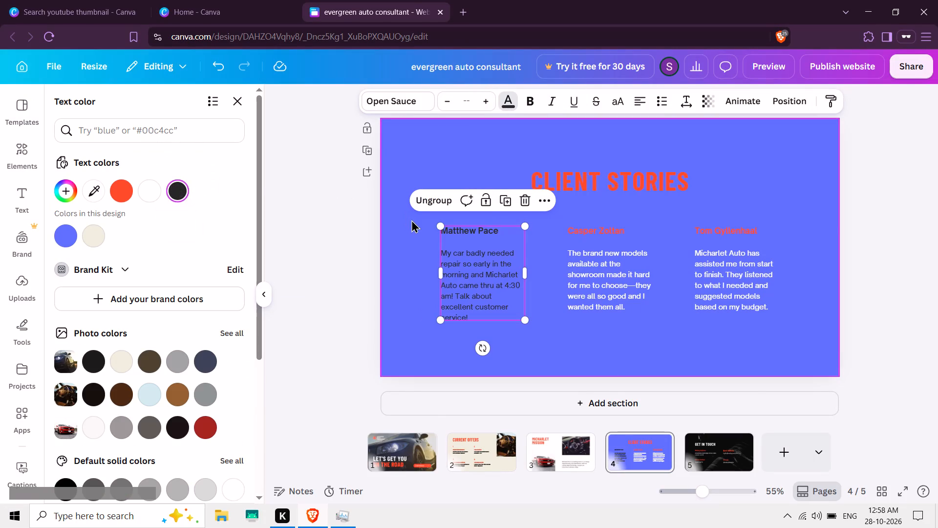
left_click(453, 235)
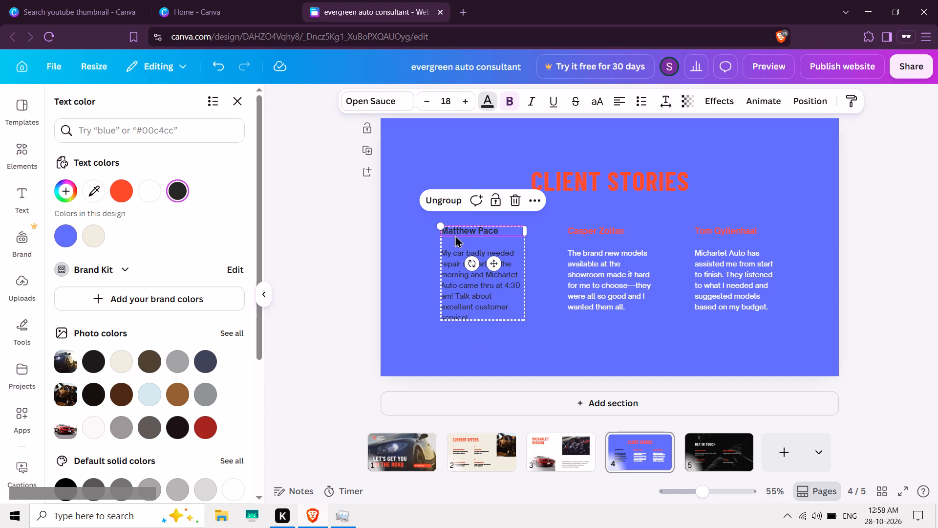
left_click(485, 109)
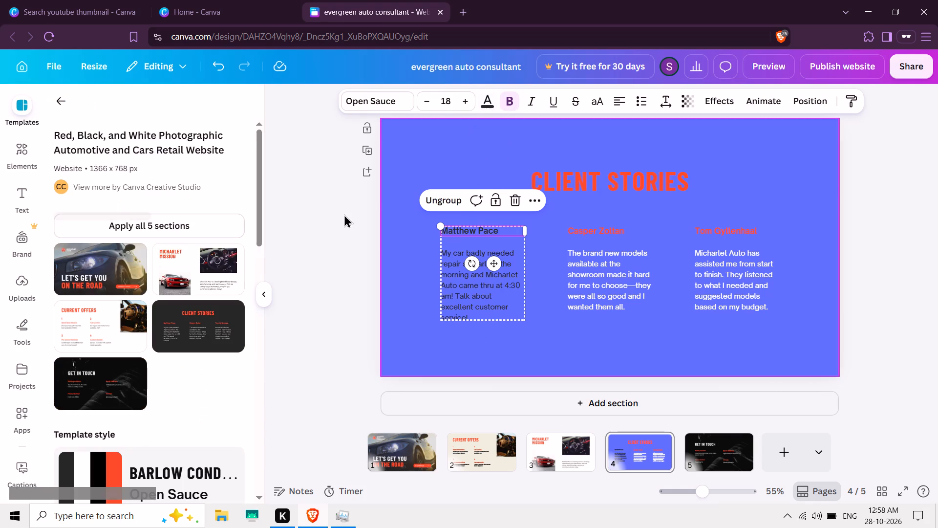
left_click(490, 102)
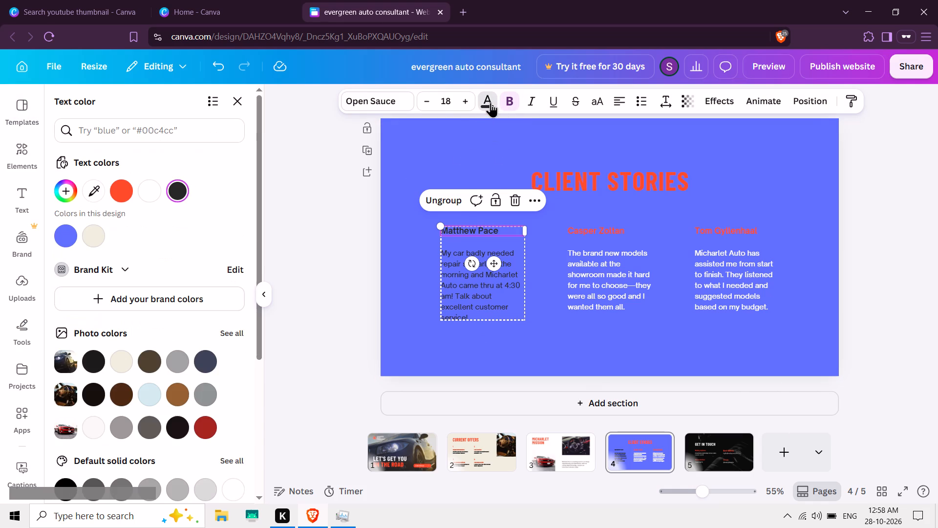
left_click(128, 186)
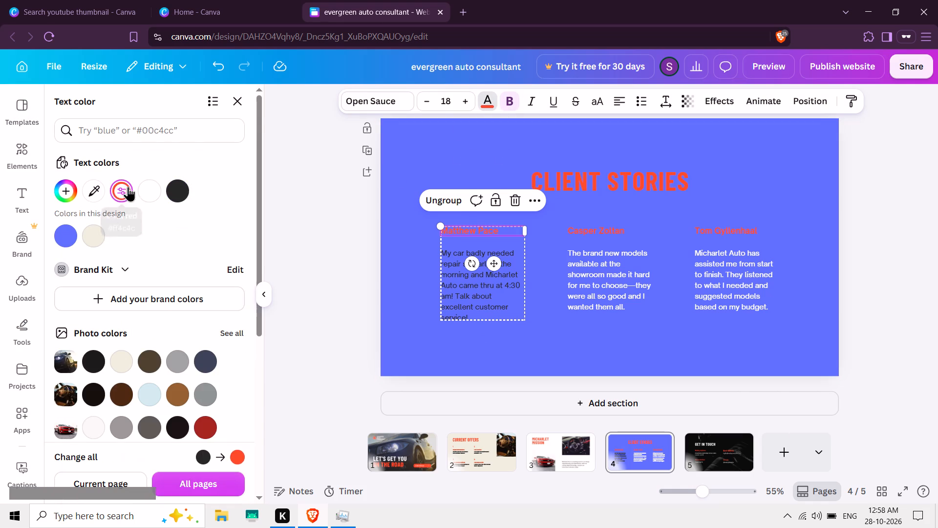
Set the second testimonial's body text to the near-black photo colour from the dark car photo and bold it.
left_click(607, 285)
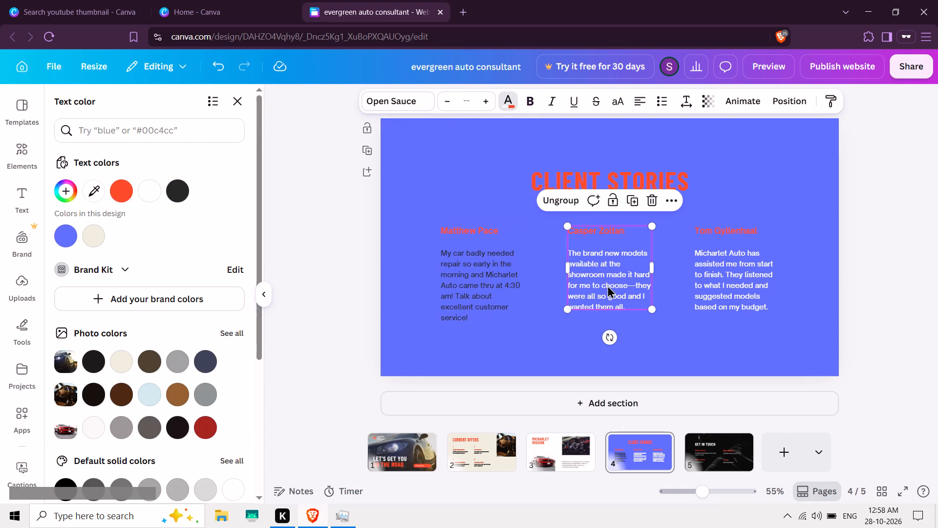
left_click(590, 248)
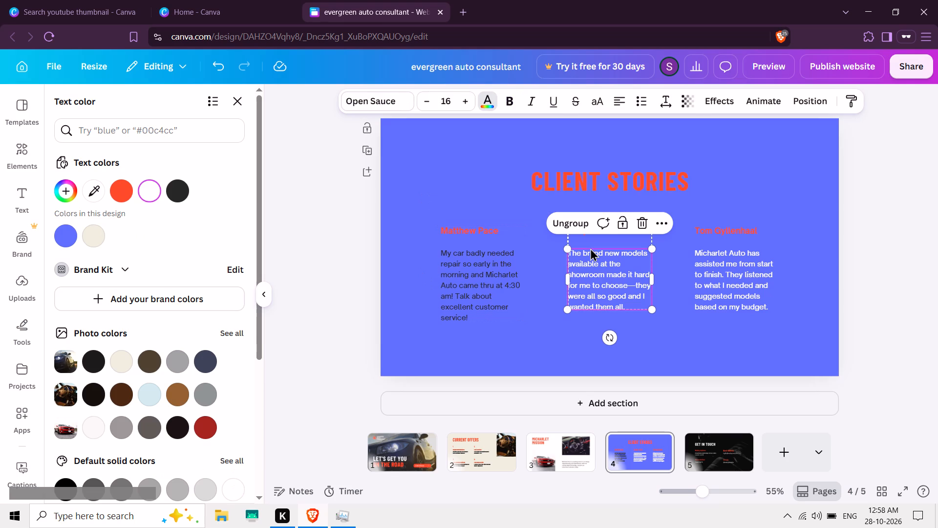
left_click(491, 102)
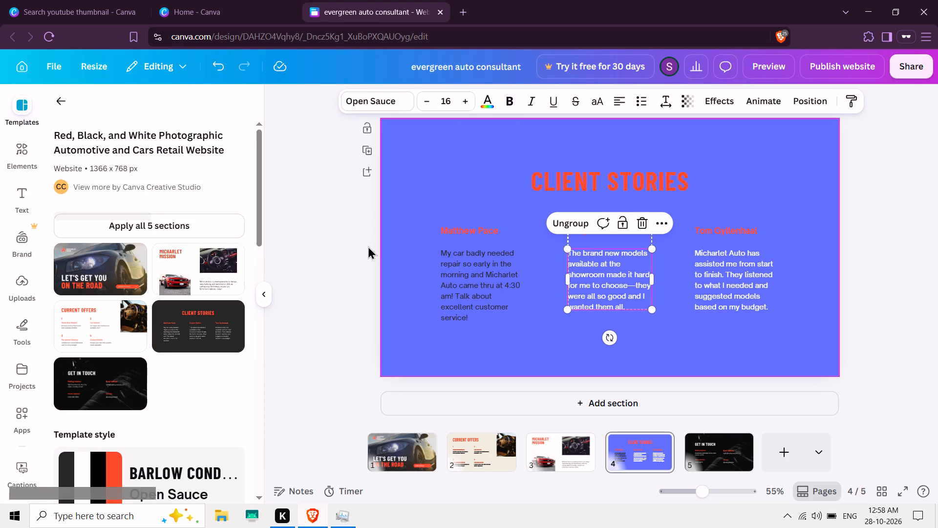
left_click(483, 107)
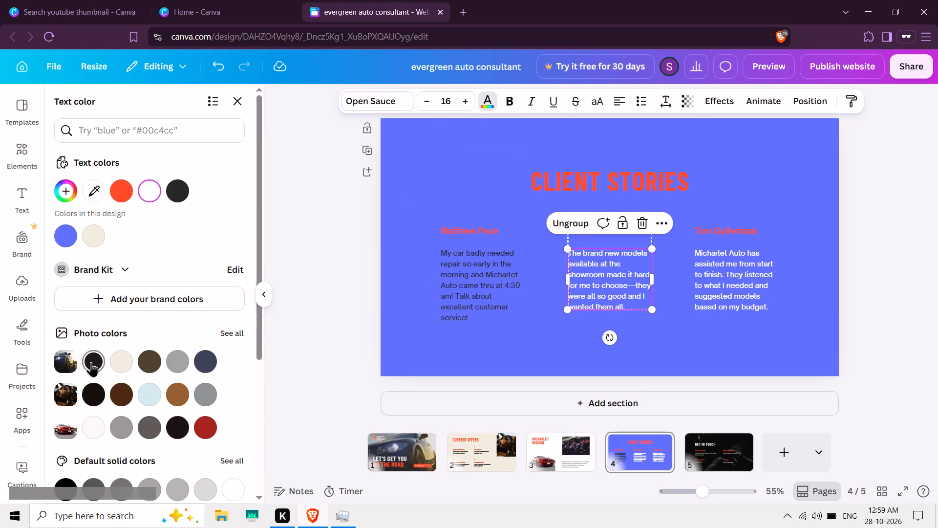
left_click(91, 362)
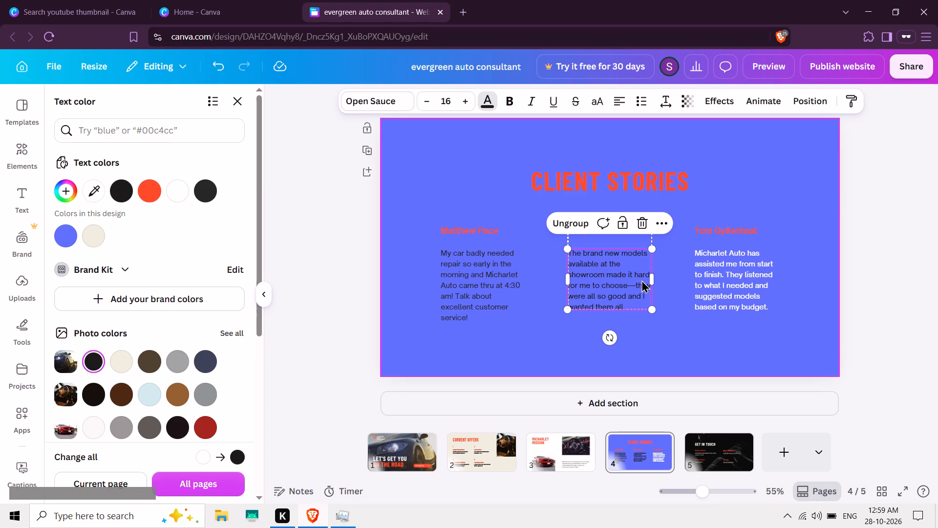
left_click(515, 93)
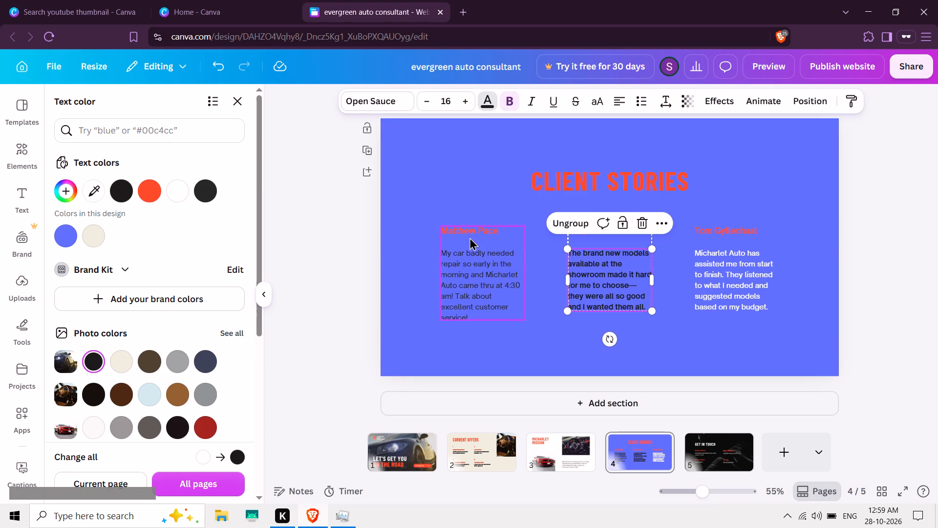
Bold the first testimonial's text group on the Client Stories page.
left_click(472, 247)
left_click(526, 102)
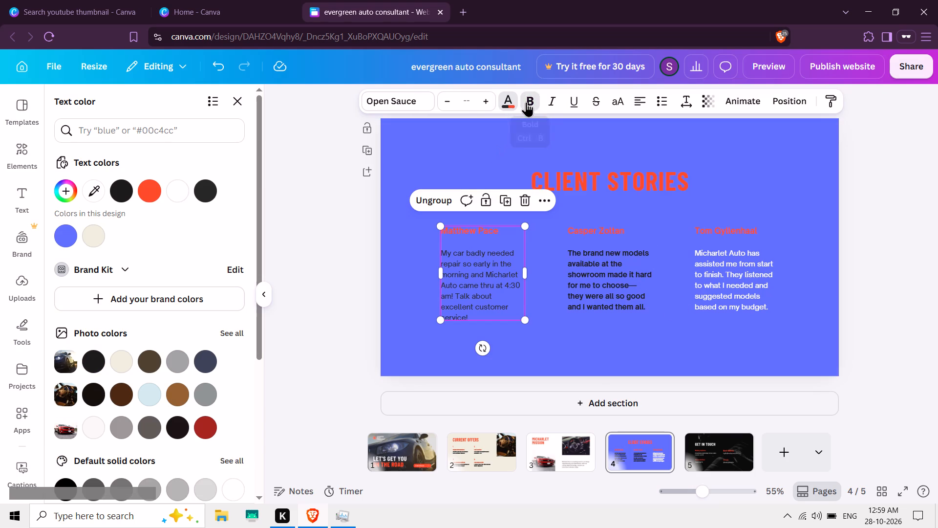
Bold the third testimonial's body text and recolour it the same dark grey as the first testimonial's body.
left_click(720, 280)
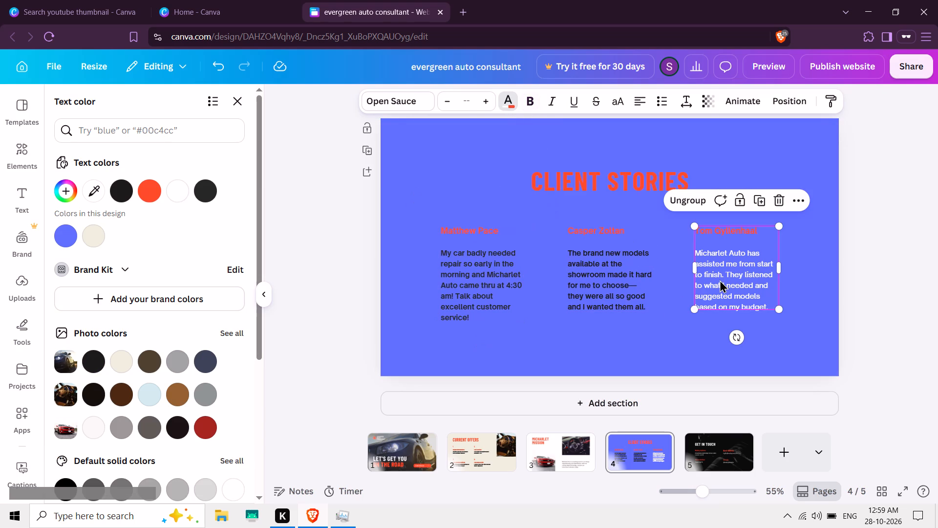
left_click(720, 280)
left_click(489, 98)
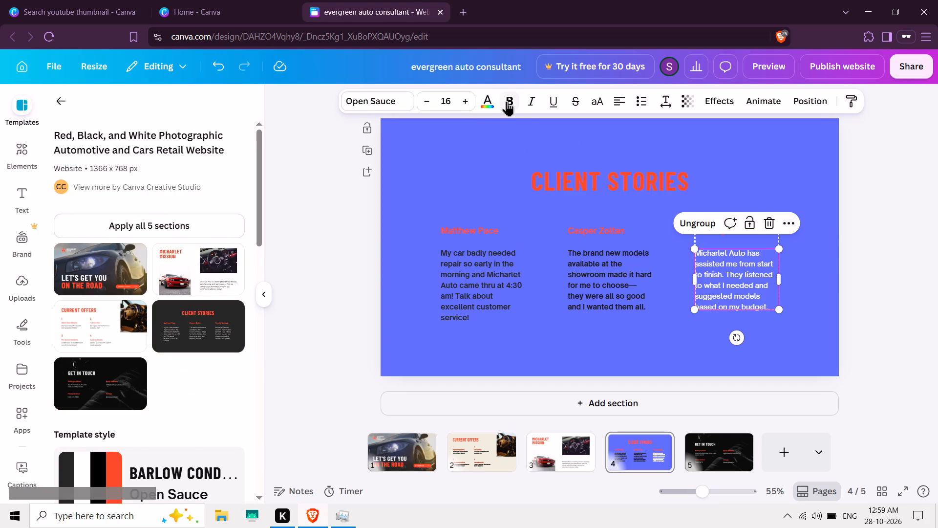
left_click(507, 101)
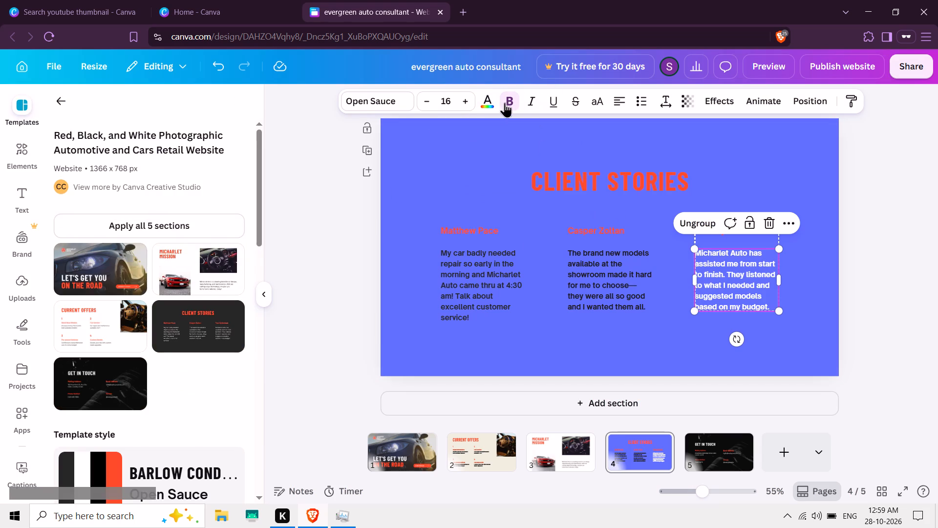
left_click(490, 106)
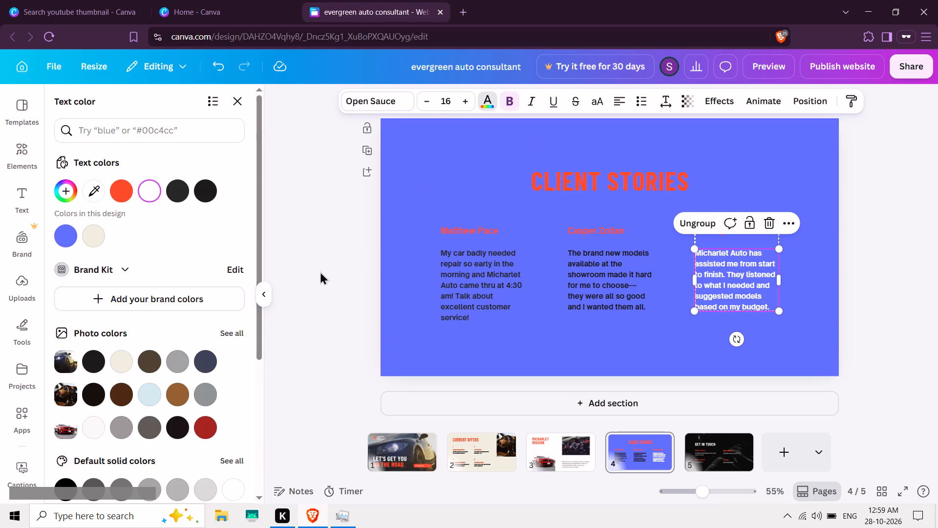
left_click(188, 189)
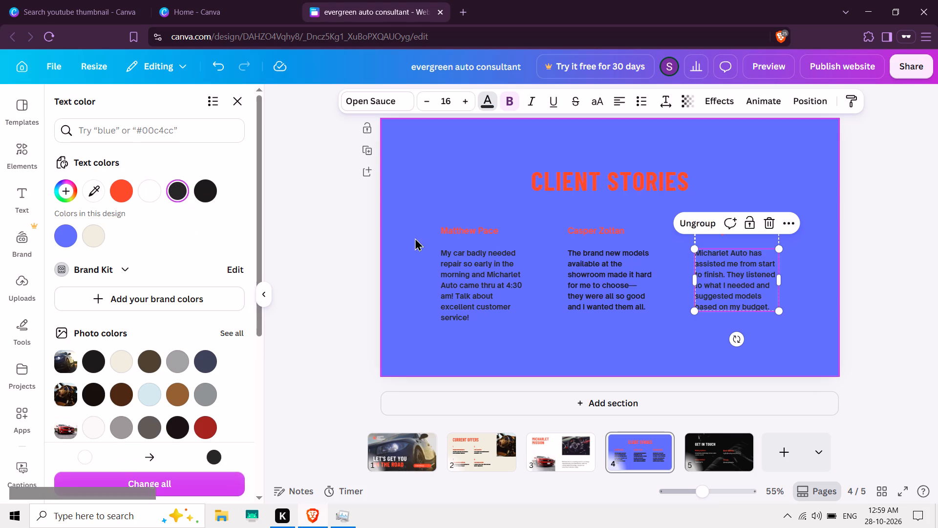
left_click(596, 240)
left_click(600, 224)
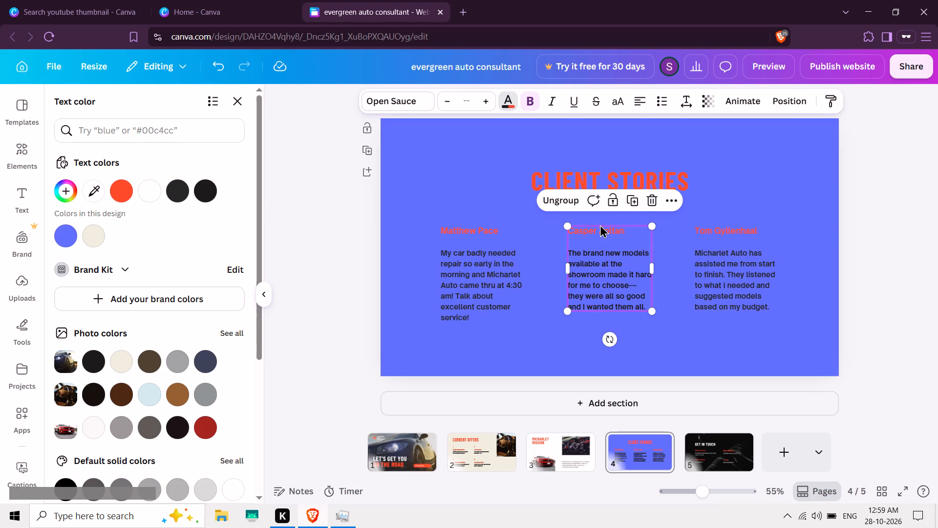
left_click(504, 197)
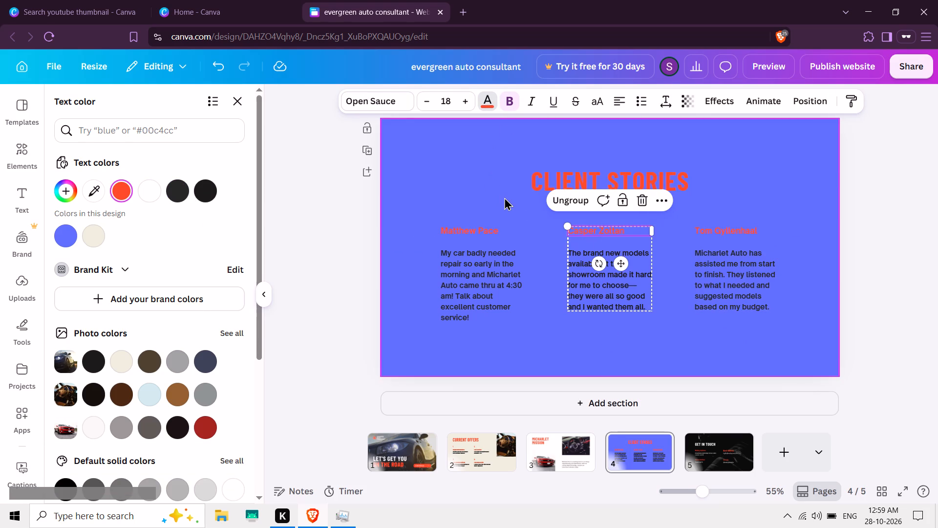
Try several photo and default solid colours on the first testimonial's client name and settle on dark purple.
left_click(466, 233)
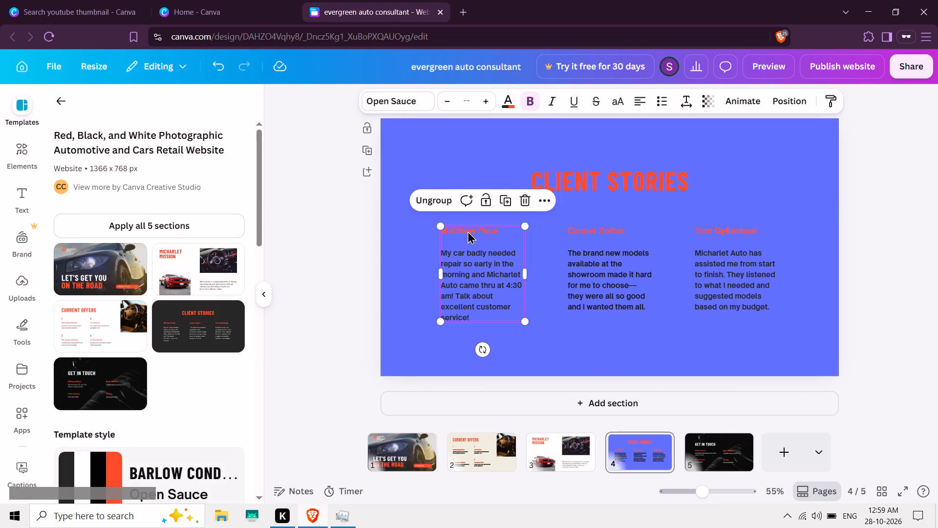
left_click(468, 231)
left_click(484, 110)
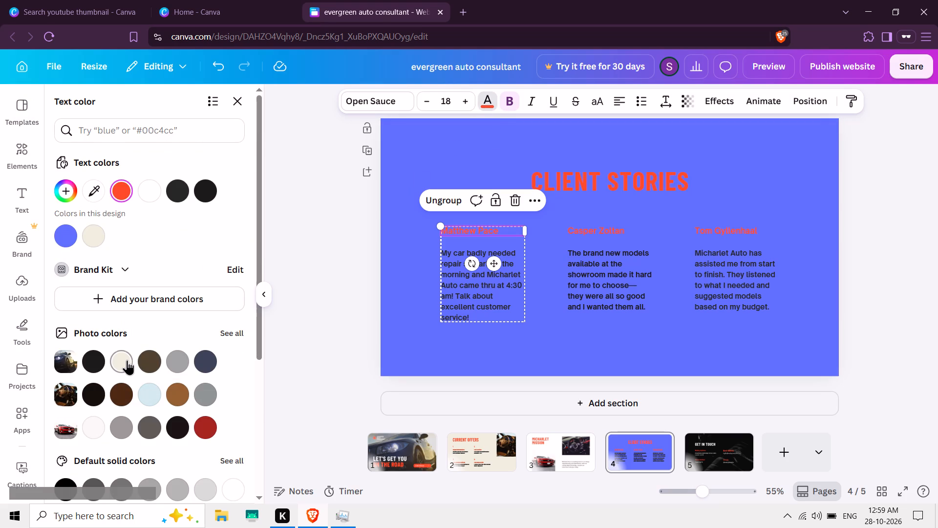
left_click(127, 360)
left_click(185, 388)
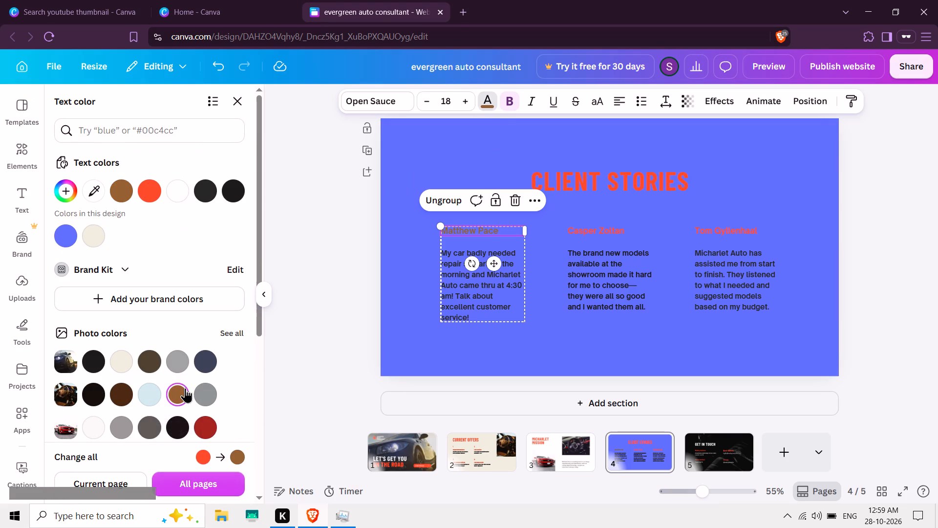
left_click(213, 390)
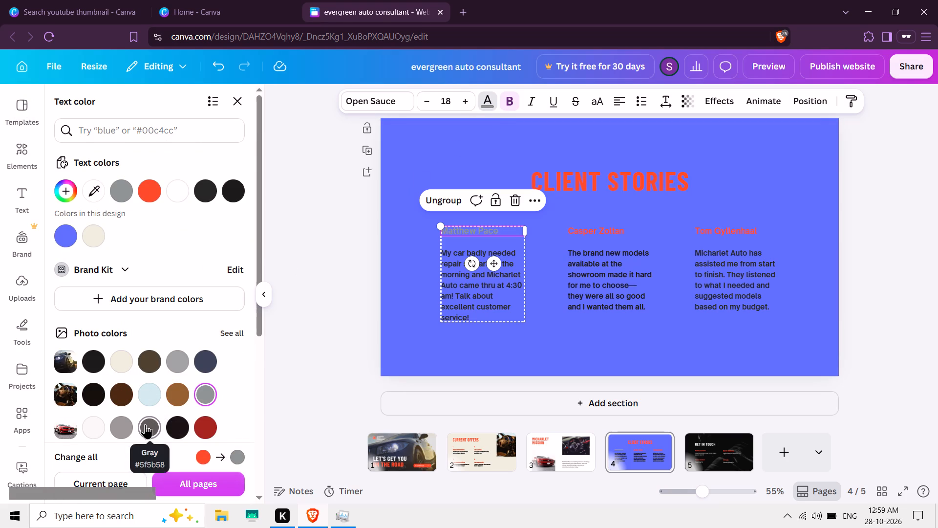
left_click(145, 424)
left_click_drag(256, 326, 232, 430)
left_click(182, 357)
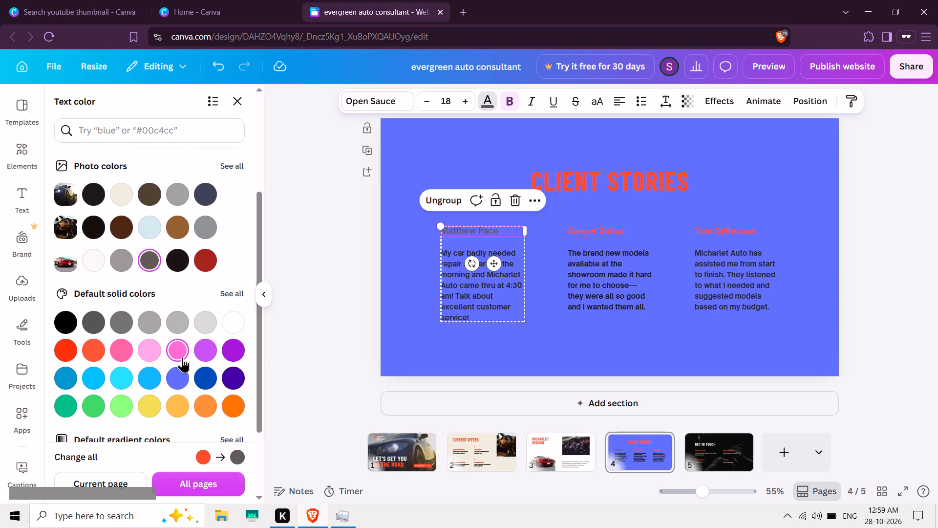
left_click(166, 379)
left_click(173, 380)
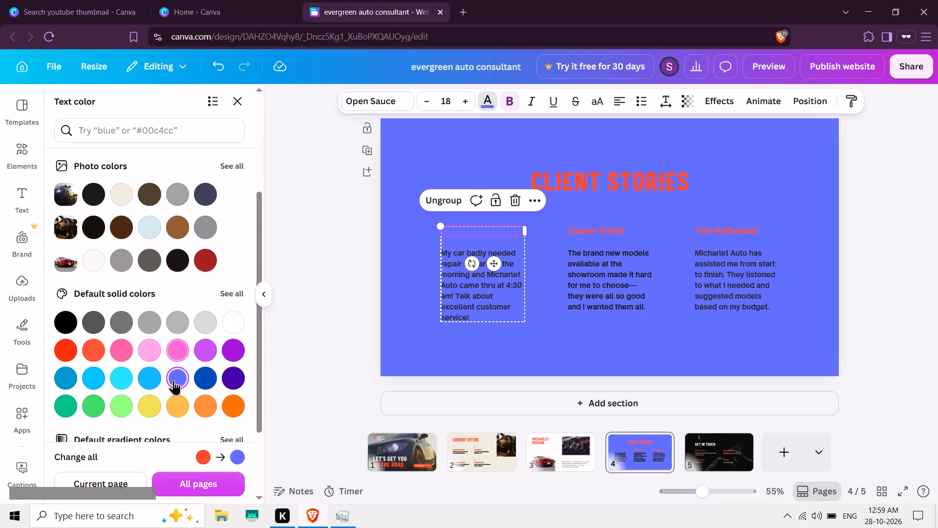
left_click(203, 377)
left_click(244, 373)
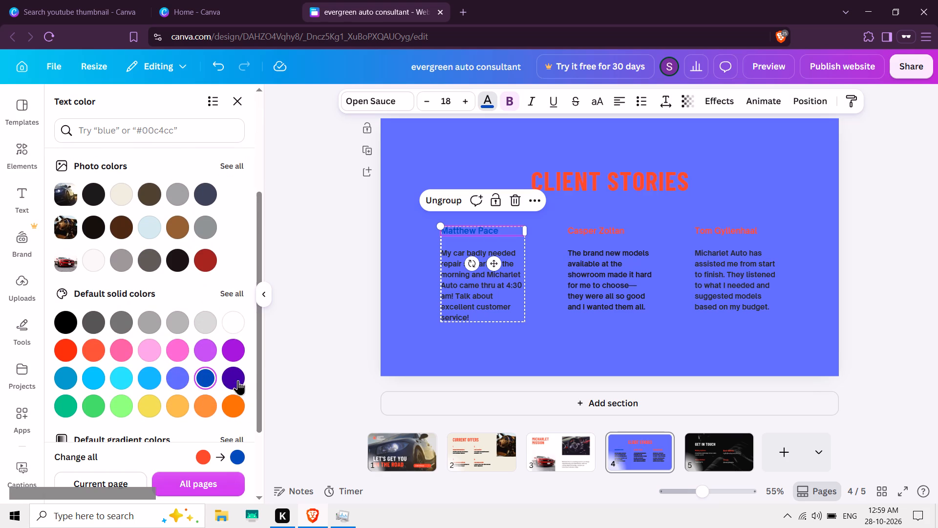
left_click(234, 384)
left_click(235, 396)
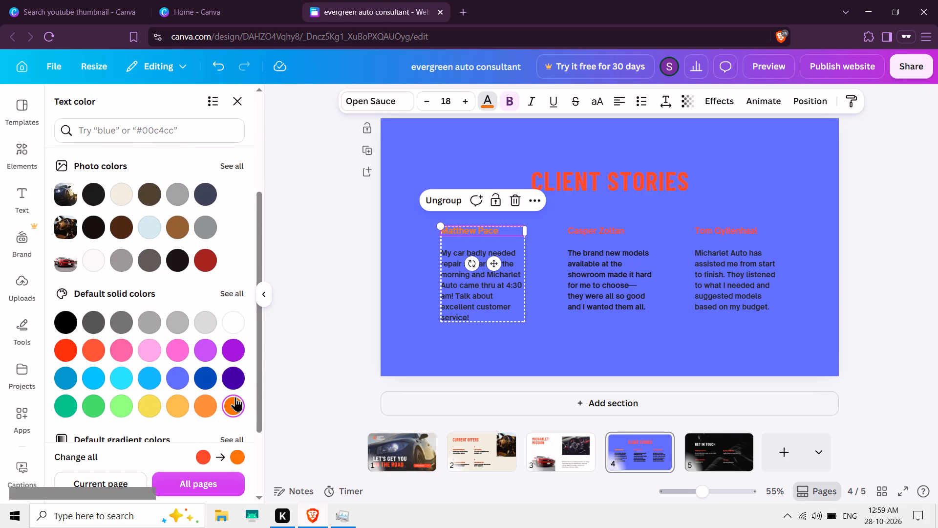
left_click(234, 383)
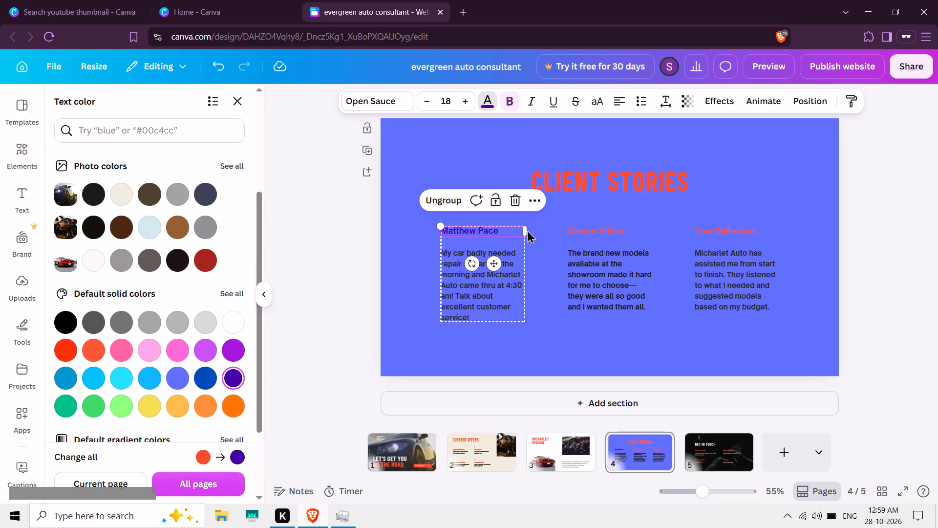
Recolour the client names of the second and third testimonials in the same dark purple default solid colour.
left_click(588, 226)
left_click(589, 226)
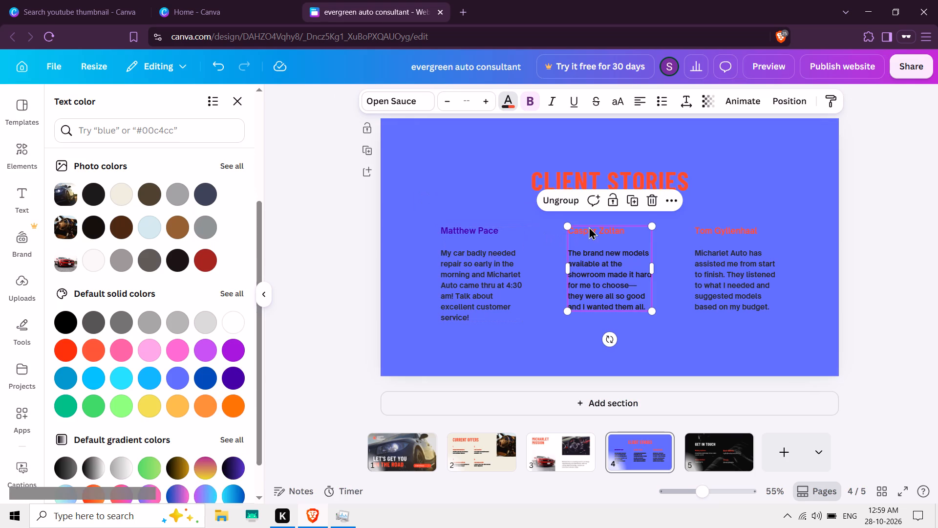
left_click(235, 381)
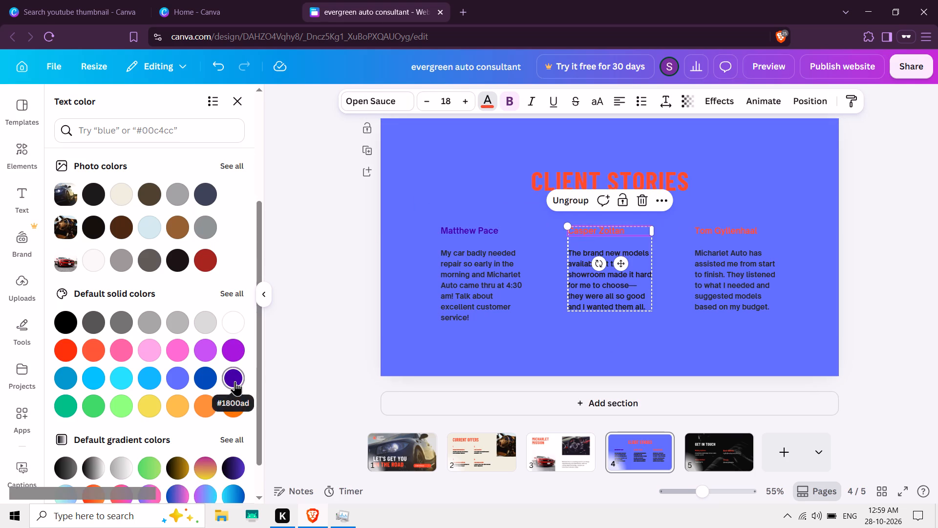
left_click(730, 231)
left_click(730, 231)
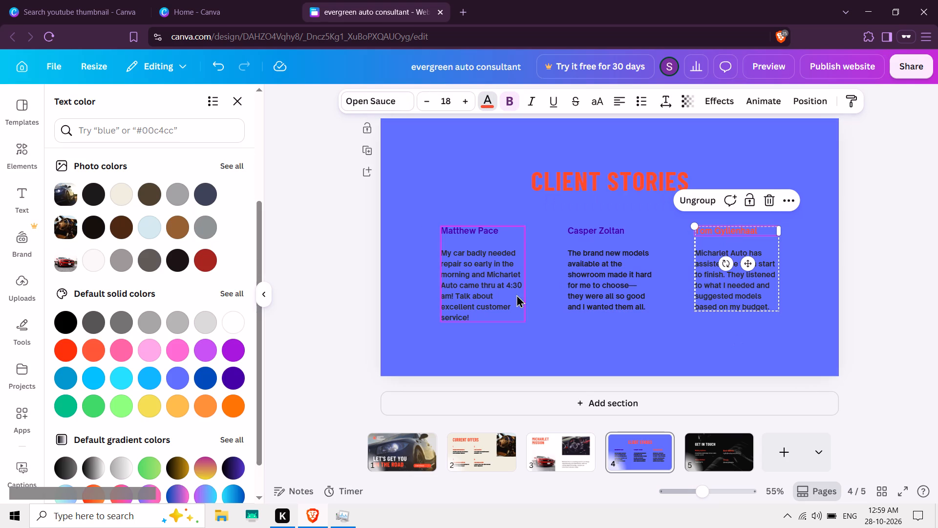
left_click(229, 378)
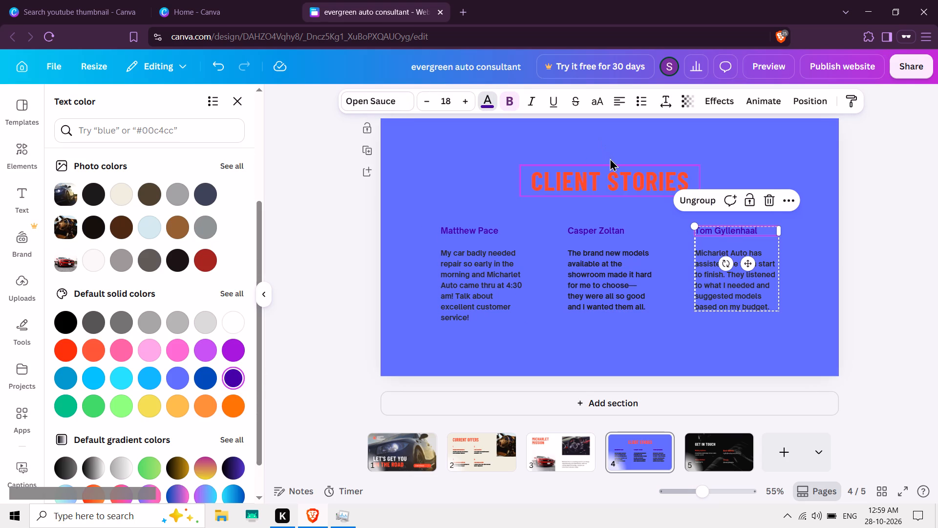
Recolour the Client Stories heading in the same dark purple default solid colour as the client names.
left_click(613, 177)
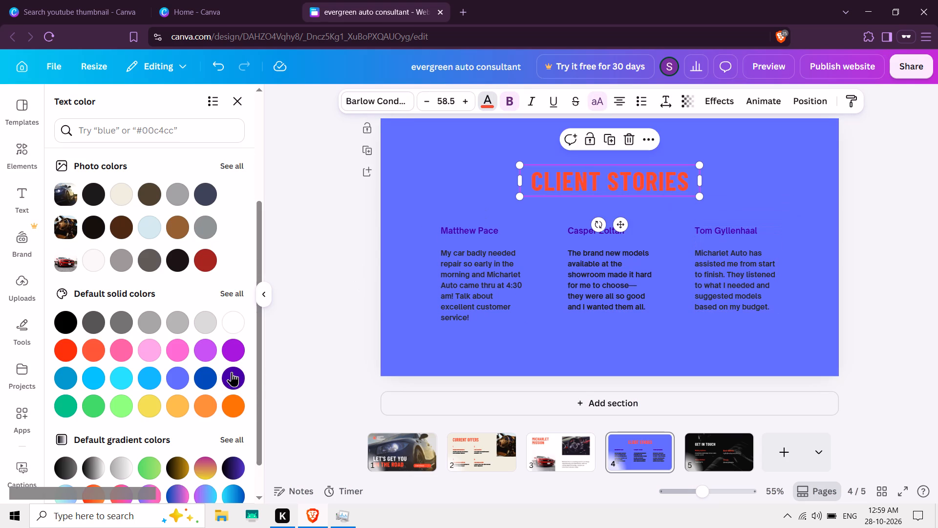
left_click(240, 372)
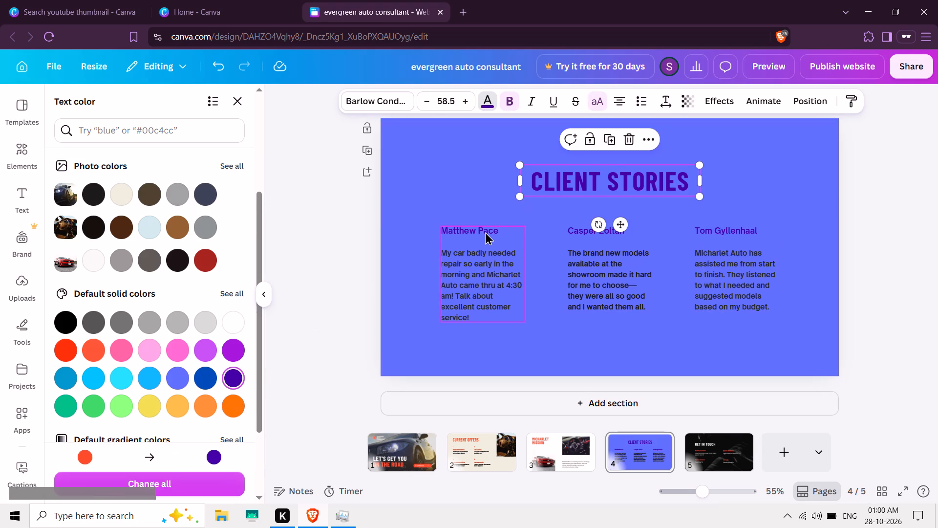
Increase the font size of the first testimonial's client name by six points.
left_click(485, 232)
left_click(483, 230)
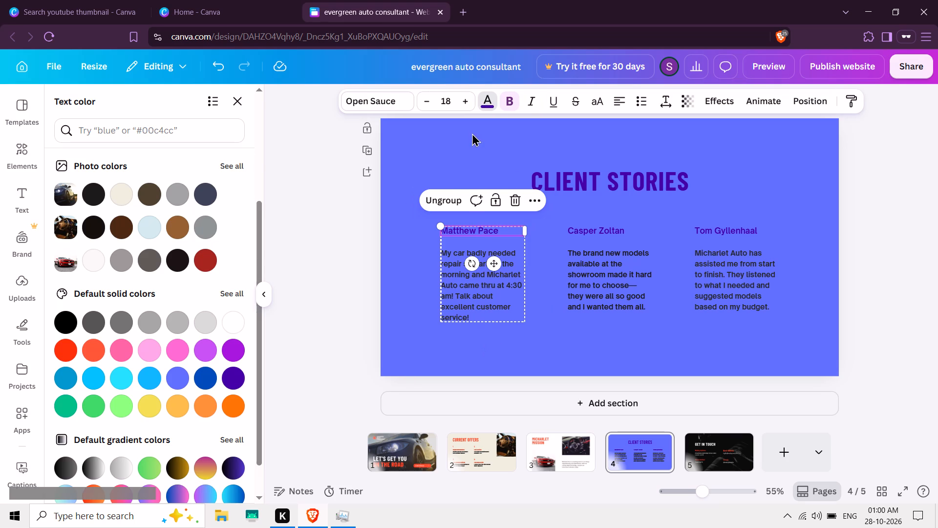
triple_click(465, 95)
triple_click(465, 95)
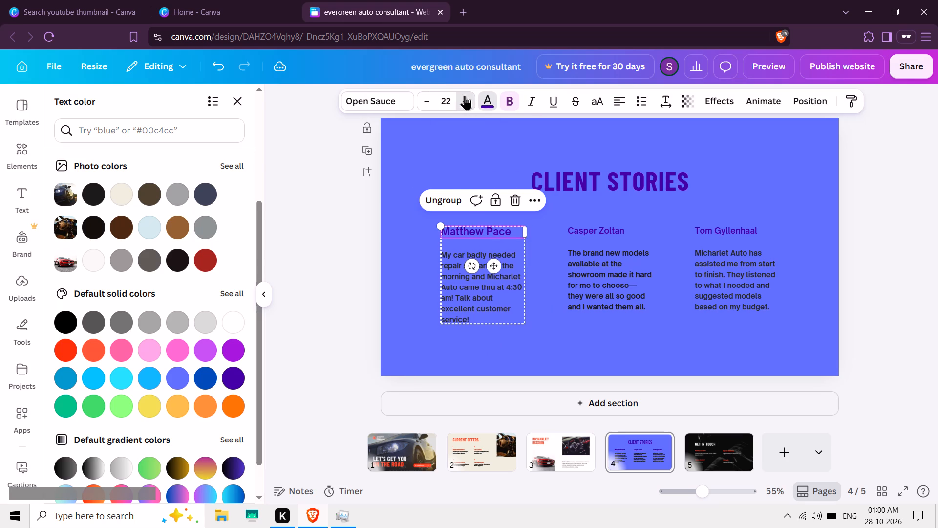
Increase the font size of the second testimonial's client name to 25.
left_click(590, 230)
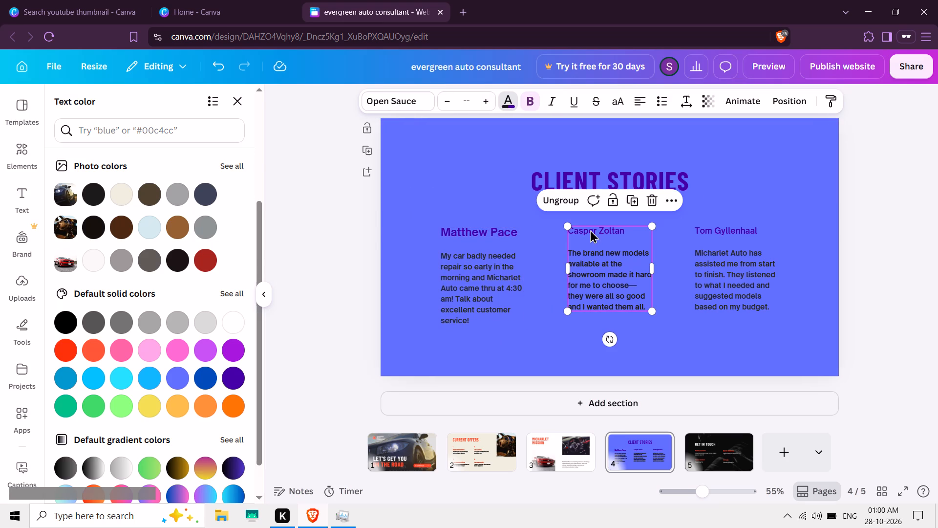
left_click(590, 230)
triple_click(463, 99)
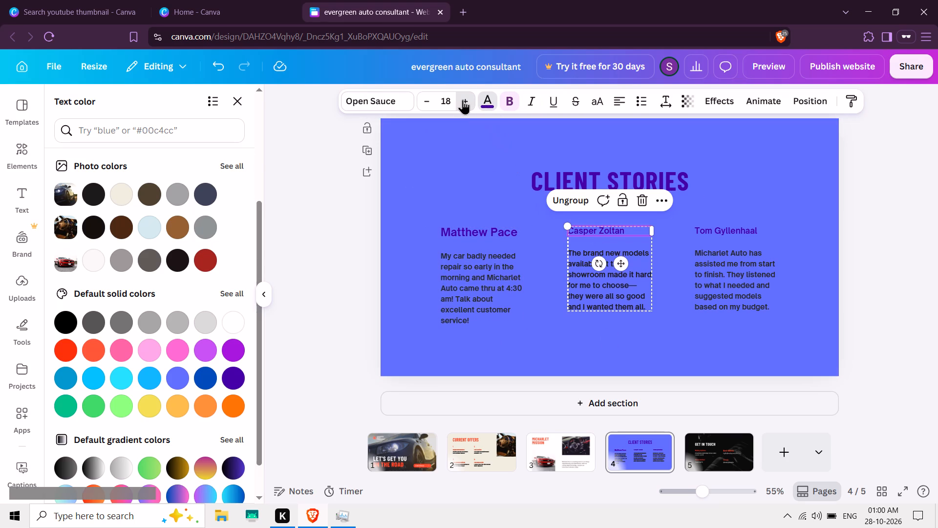
triple_click(463, 99)
left_click(463, 99)
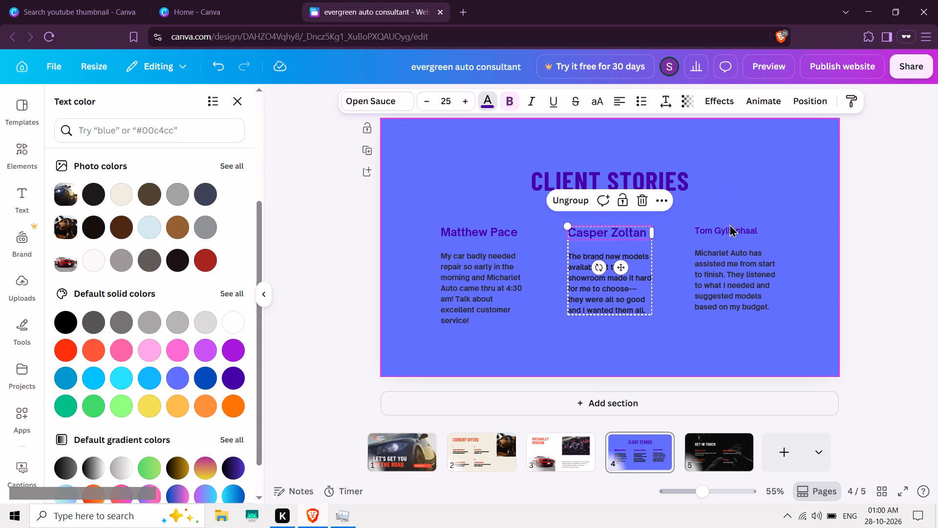
Enlarge the third testimonial's client name to font size 25, and reduce it by one point so it fits on one line.
left_click(726, 230)
left_click(726, 230)
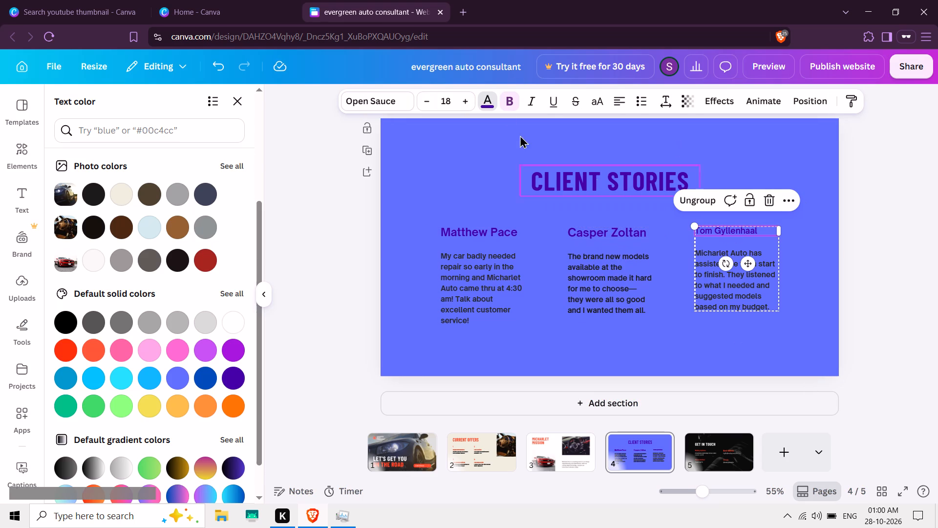
triple_click(470, 105)
triple_click(470, 105)
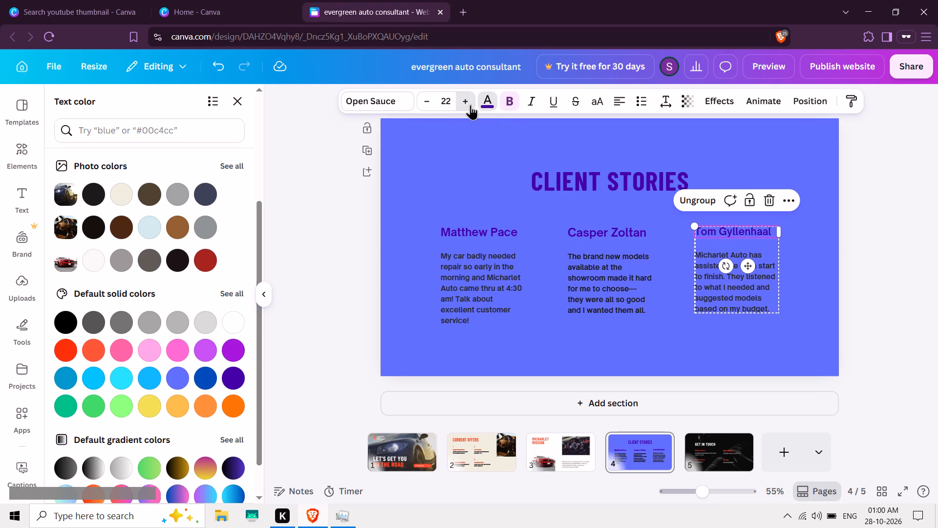
left_click(470, 105)
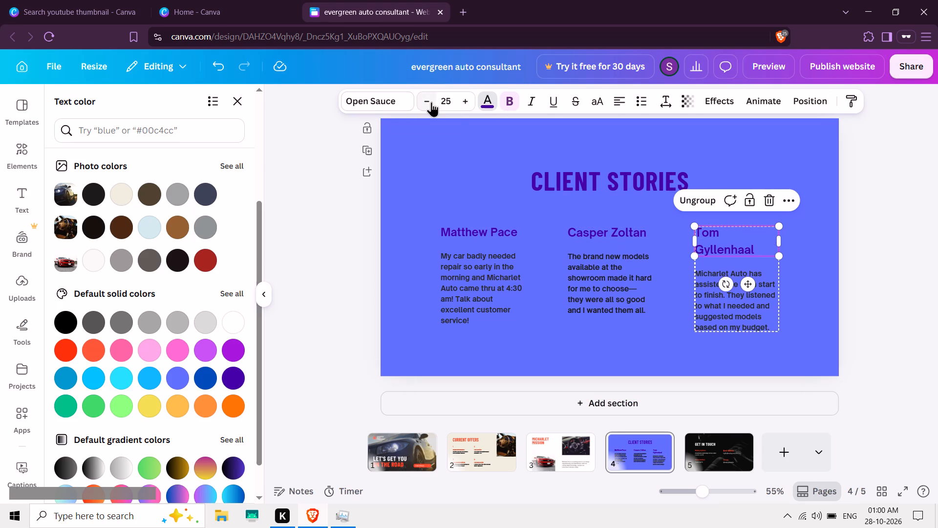
left_click(431, 102)
Enlarge the second testimonial's whole text group by a net one point in font size.
left_click(624, 296)
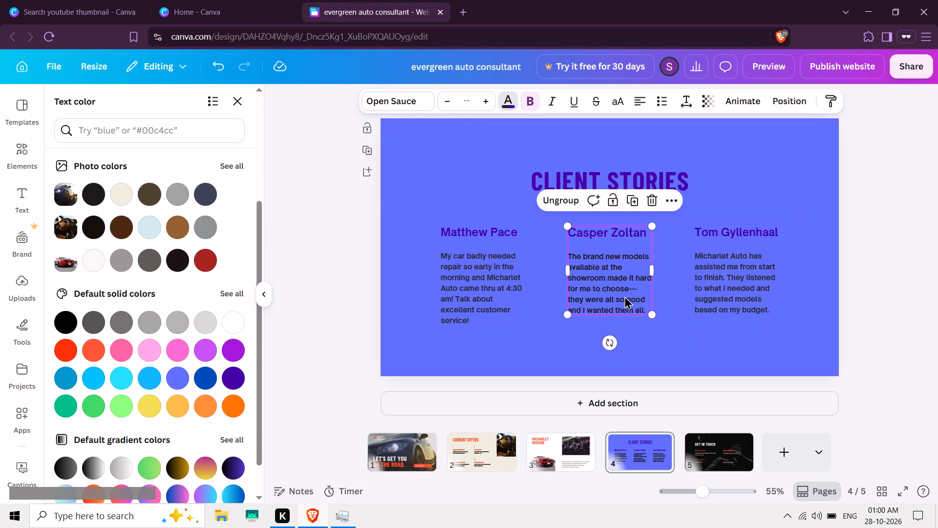
left_click(484, 104)
left_click(484, 104)
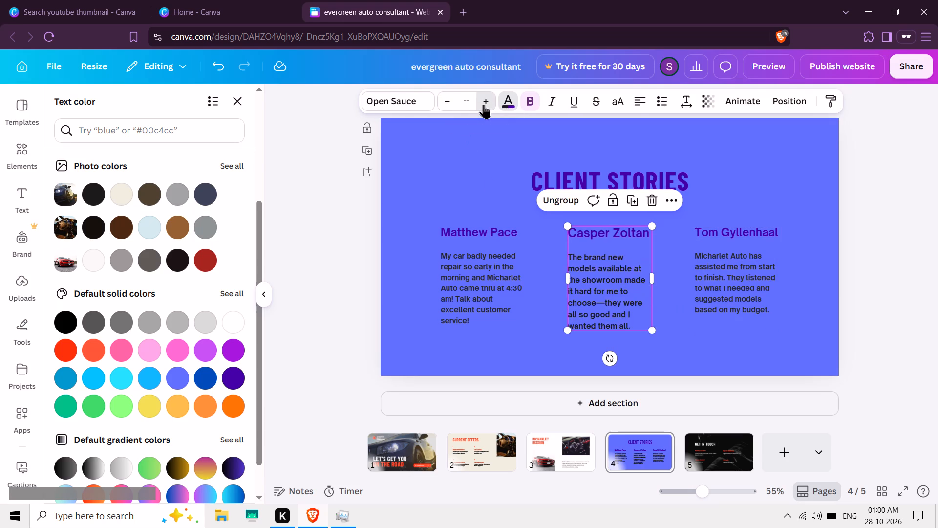
left_click(451, 102)
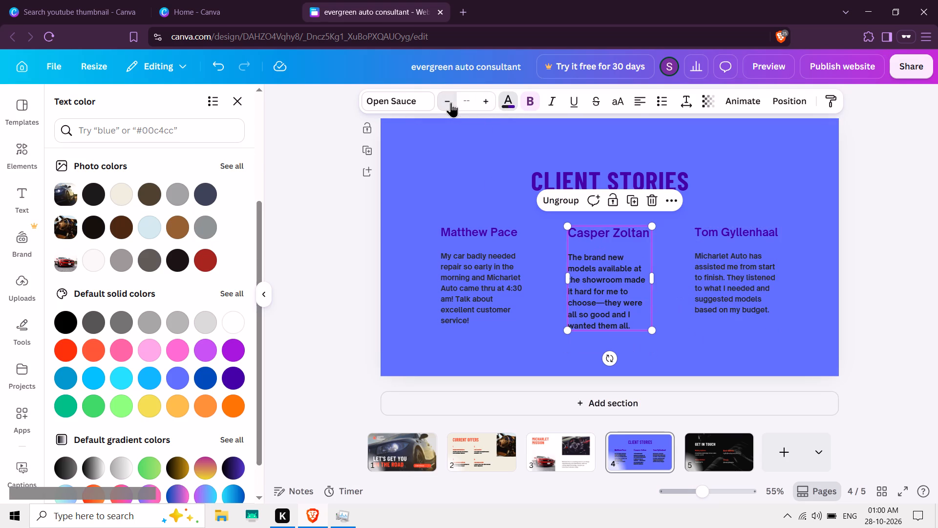
Enlarge the first testimonial's whole text group by two points in font size.
left_click(475, 261)
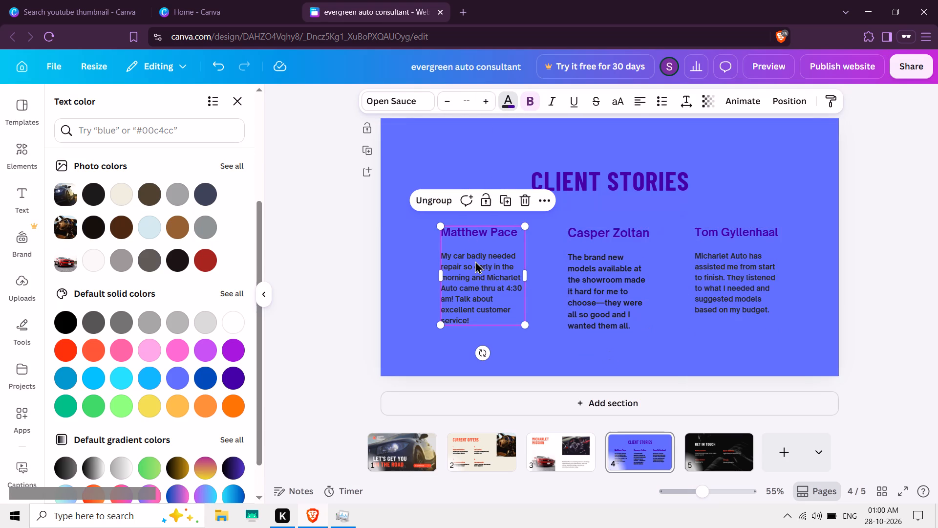
left_click(485, 101)
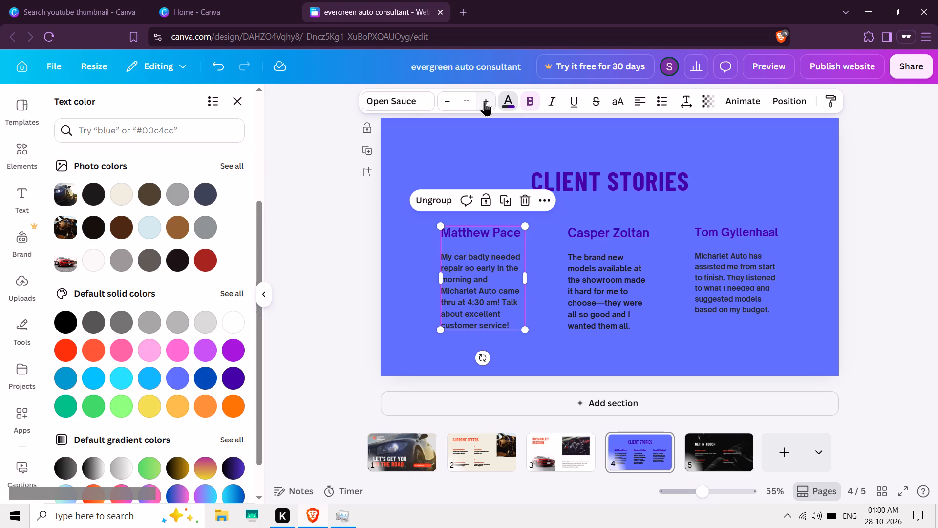
left_click(485, 101)
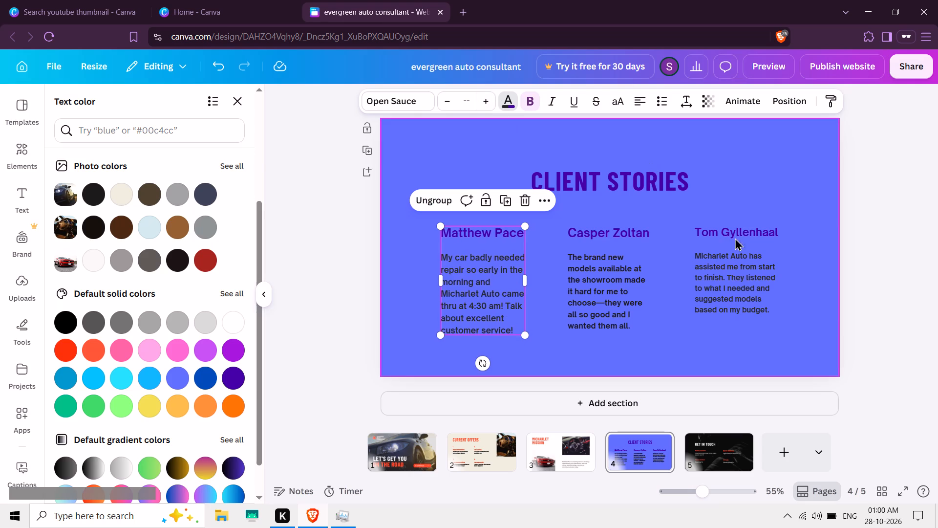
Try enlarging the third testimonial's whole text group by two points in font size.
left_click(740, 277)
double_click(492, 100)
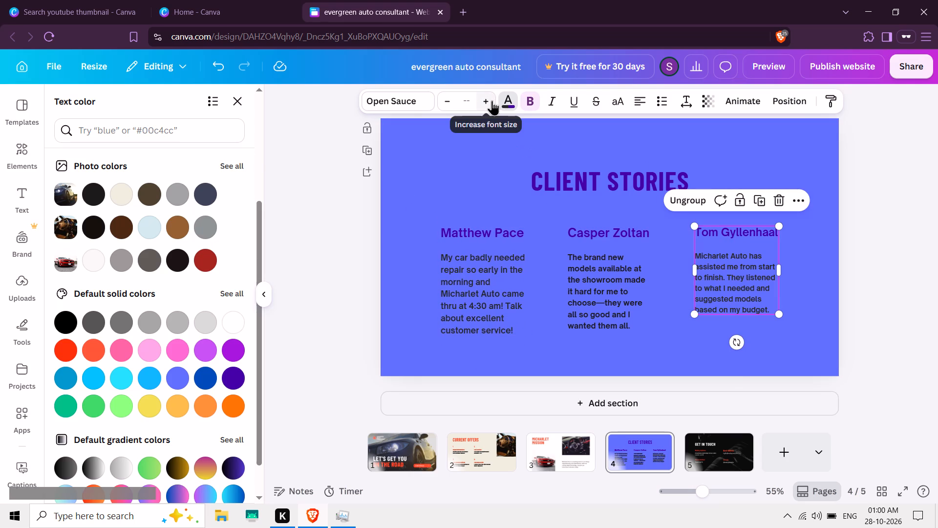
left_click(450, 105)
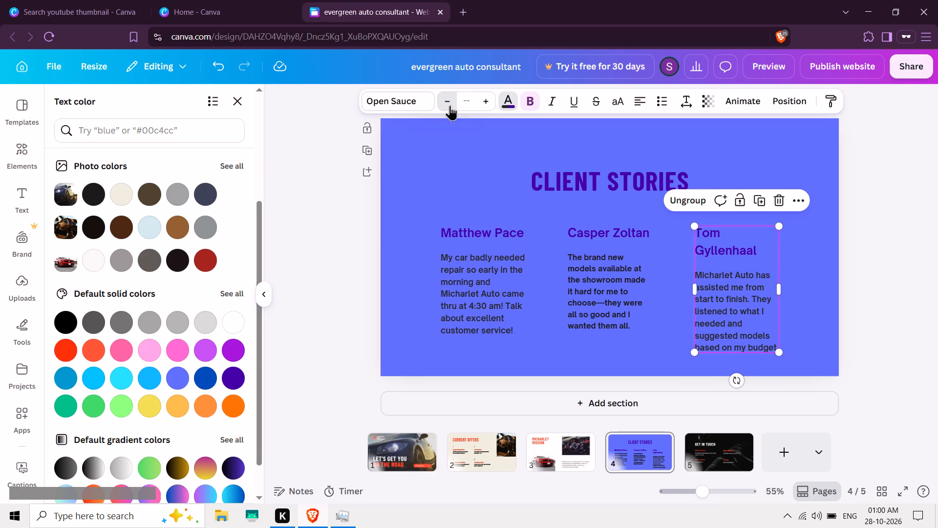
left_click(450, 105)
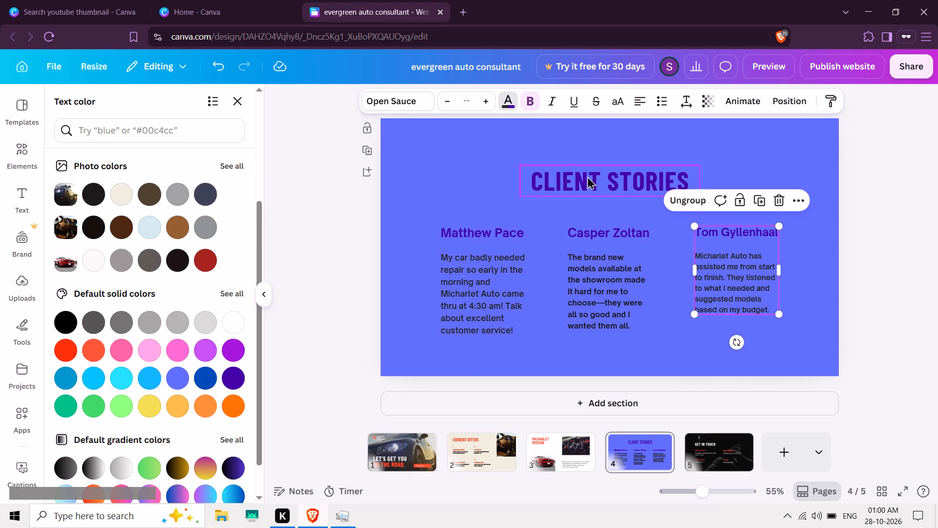
Increase the Client Stories heading's font size to 65.5.
left_click(587, 176)
triple_click(472, 102)
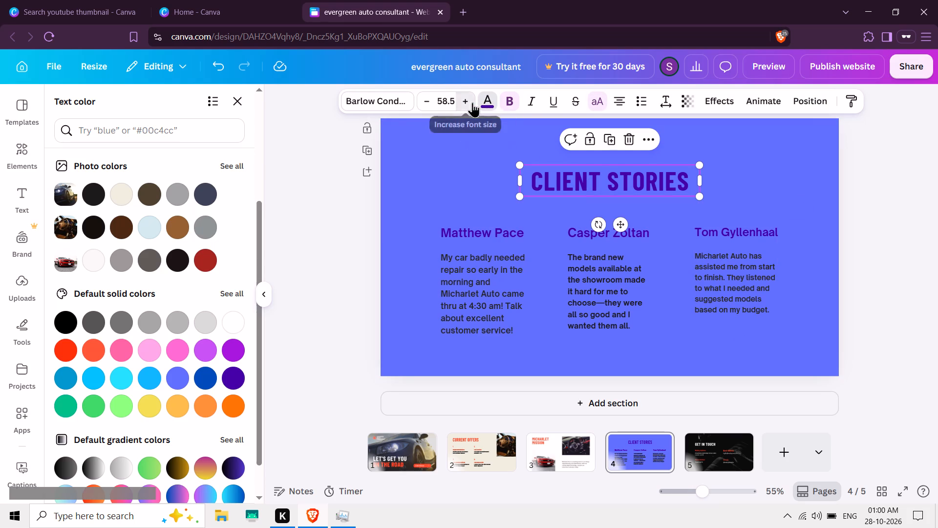
triple_click(472, 102)
left_click(472, 102)
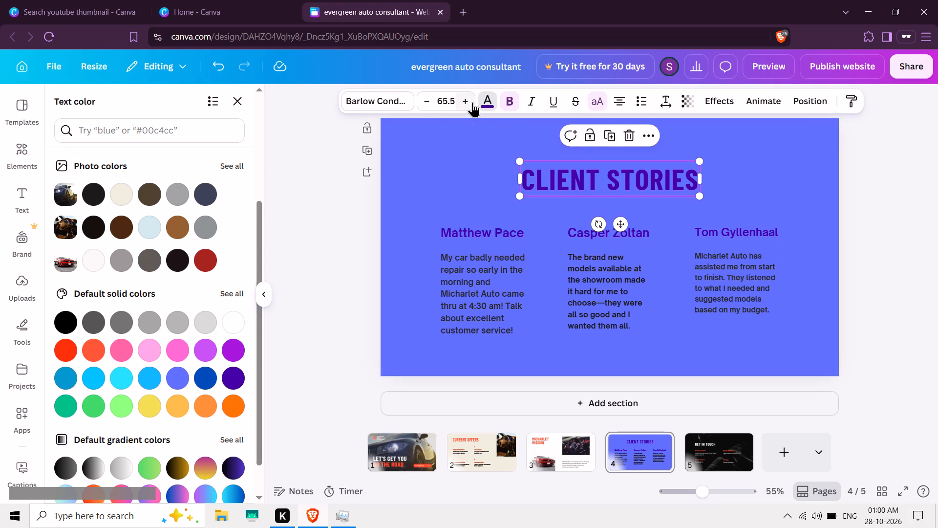
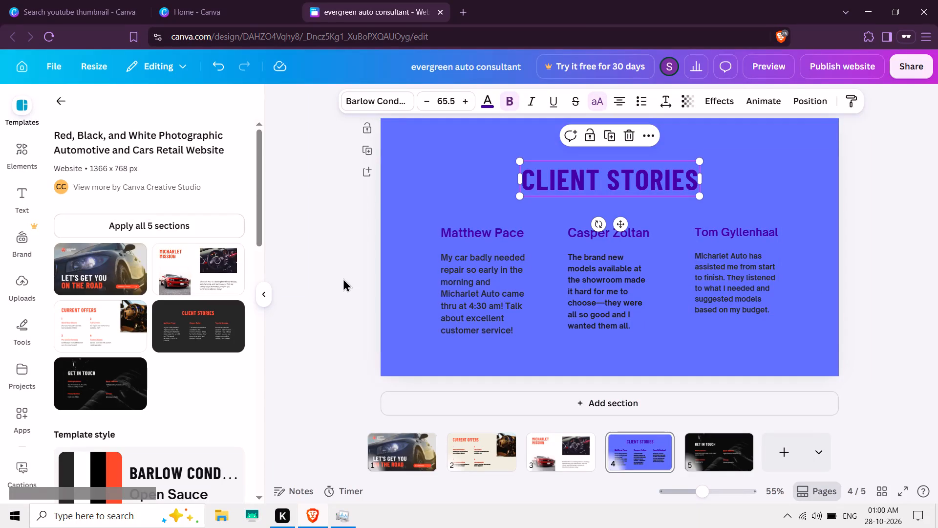
Review the website's Get in Touch page and its opening Let's Get You on the Road page.
left_click(937, 251)
left_click(734, 430)
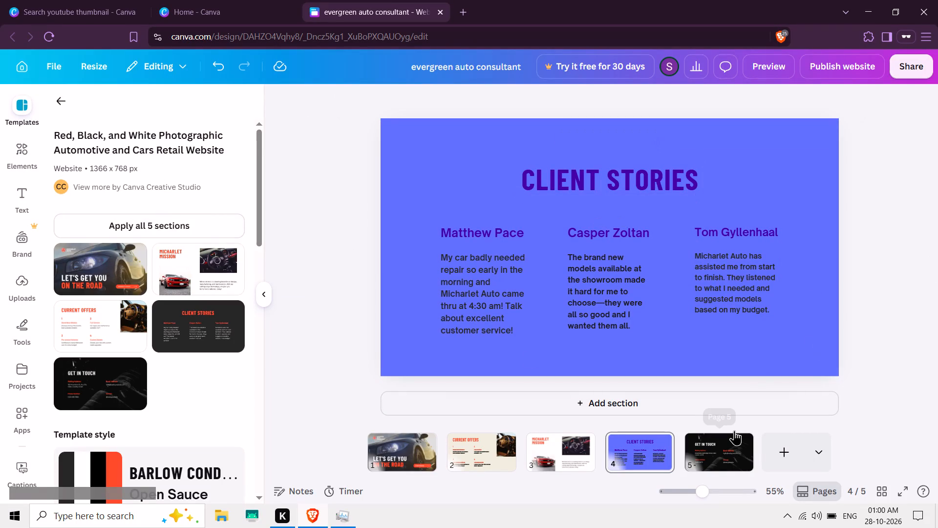
left_click(729, 455)
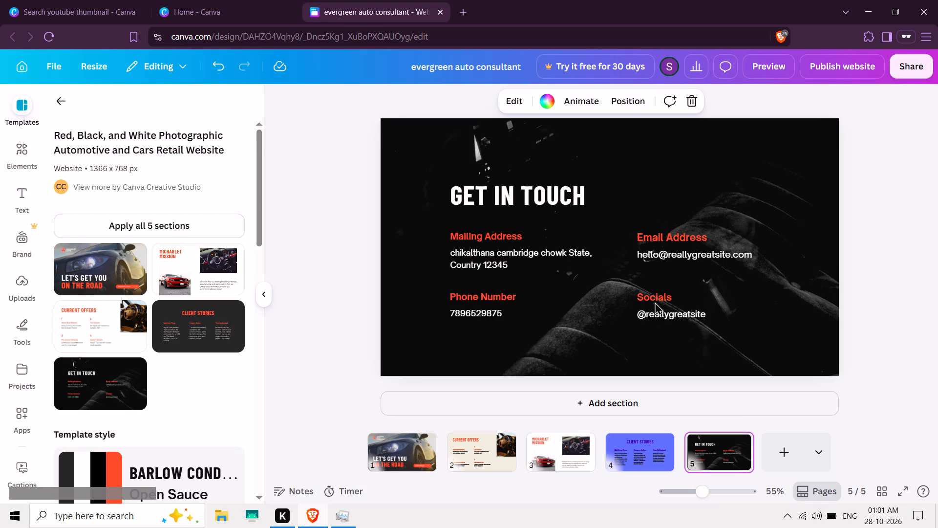
left_click(790, 197)
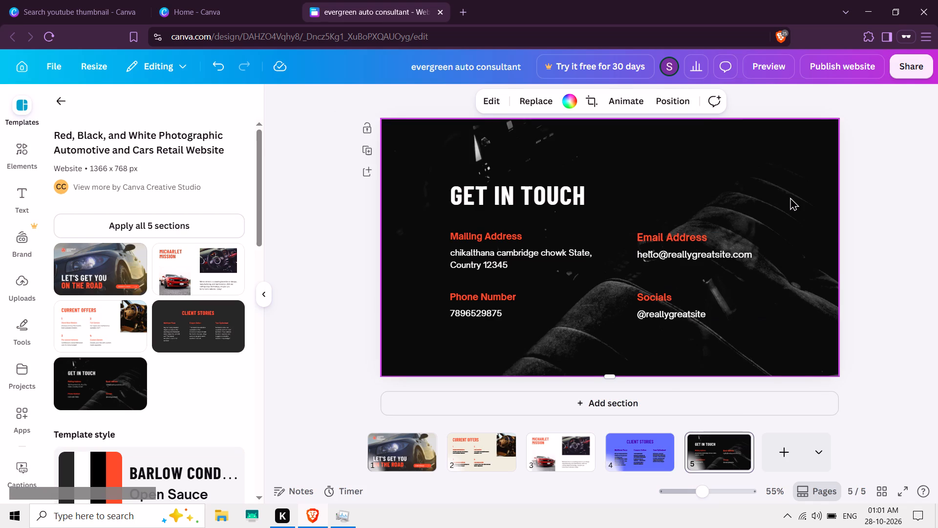
left_click_drag(435, 476, 414, 456)
left_click(414, 456)
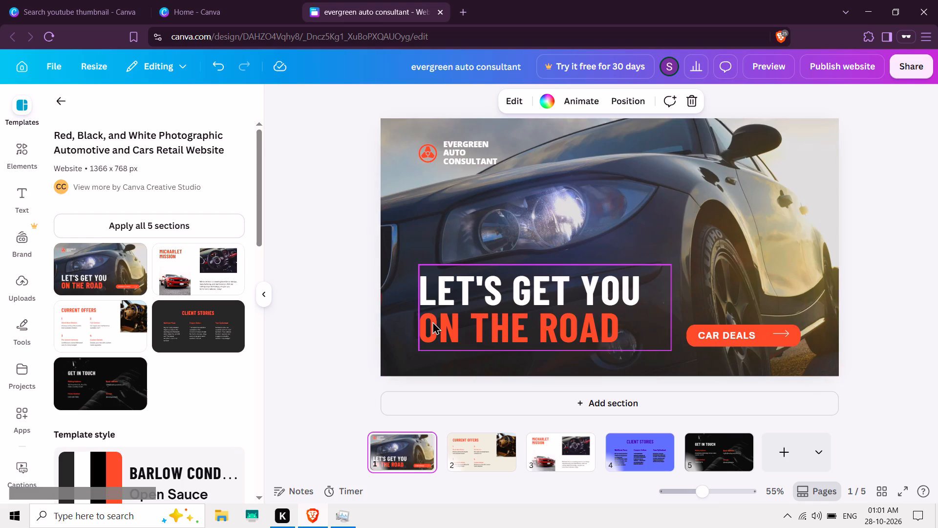
Return to the home page and browse the template categories and the suggested templates.
left_click(24, 68)
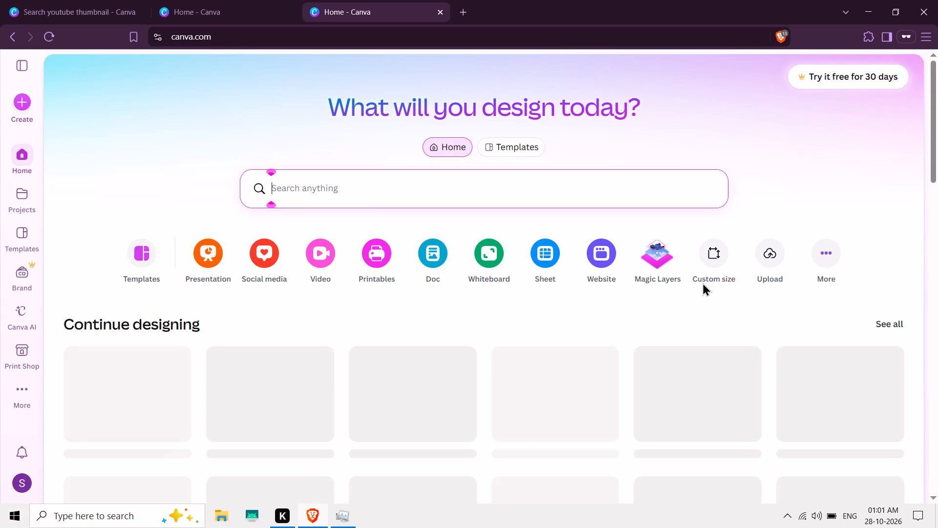
left_click(934, 279)
left_click(934, 279)
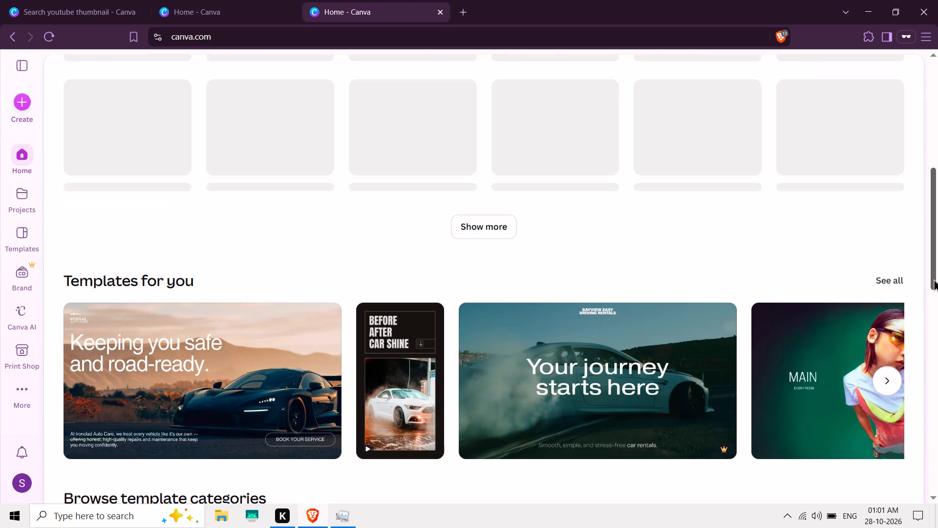
triple_click(934, 279)
left_click_drag(934, 279, 889, 342)
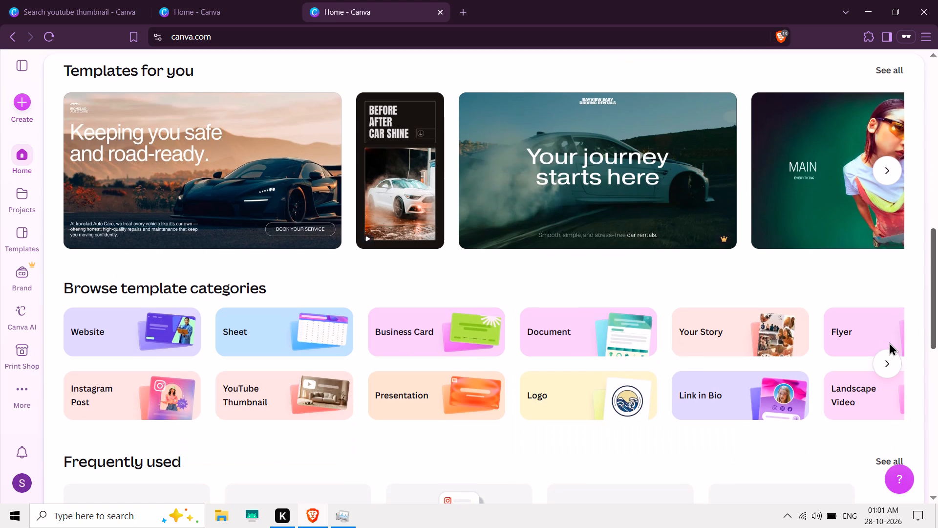
left_click_drag(889, 342, 889, 347)
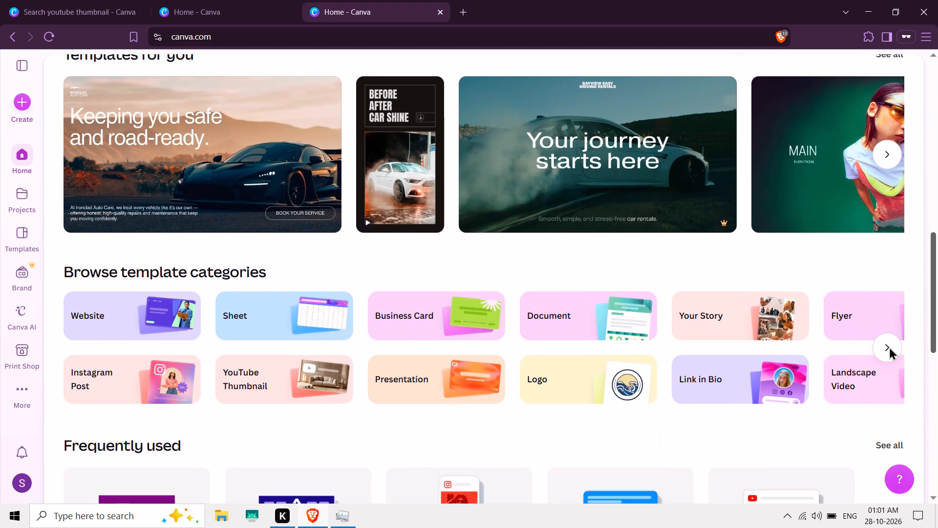
left_click_drag(889, 347, 861, 356)
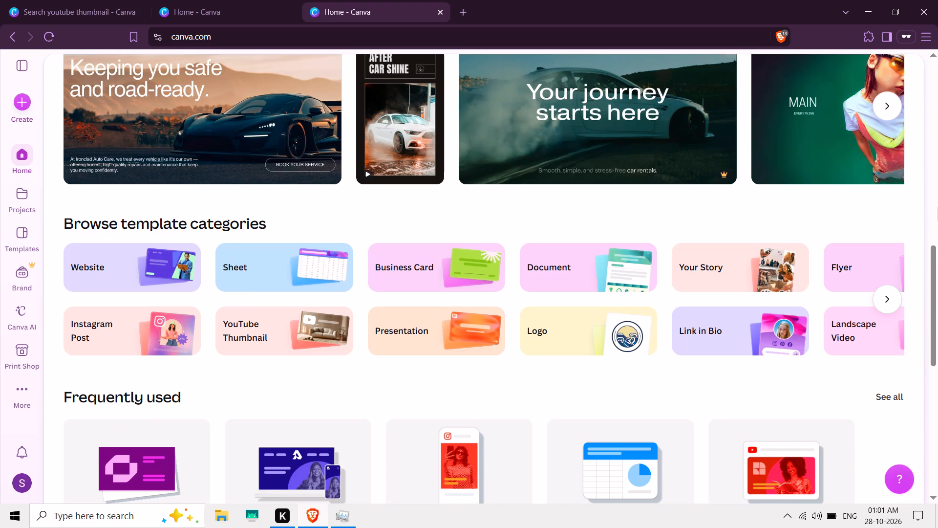
left_click(928, 271)
left_click_drag(933, 273, 923, 225)
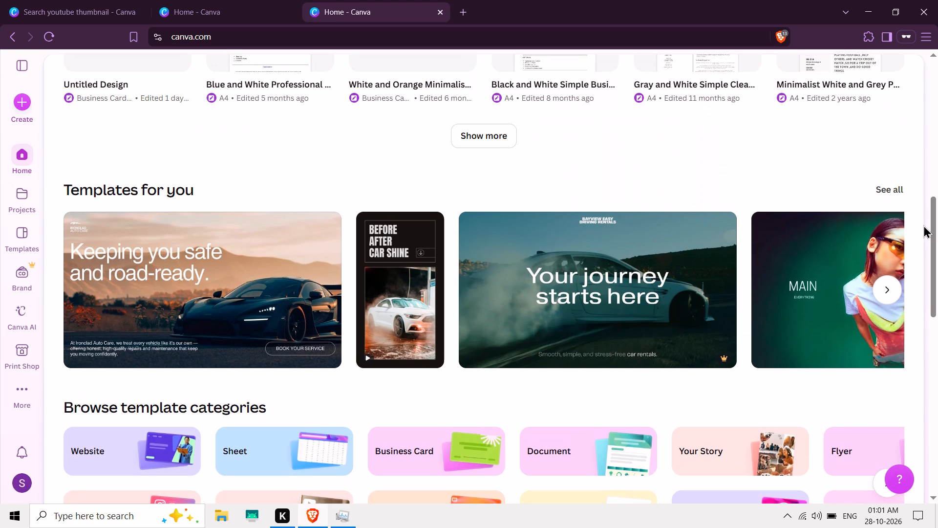
left_click(885, 279)
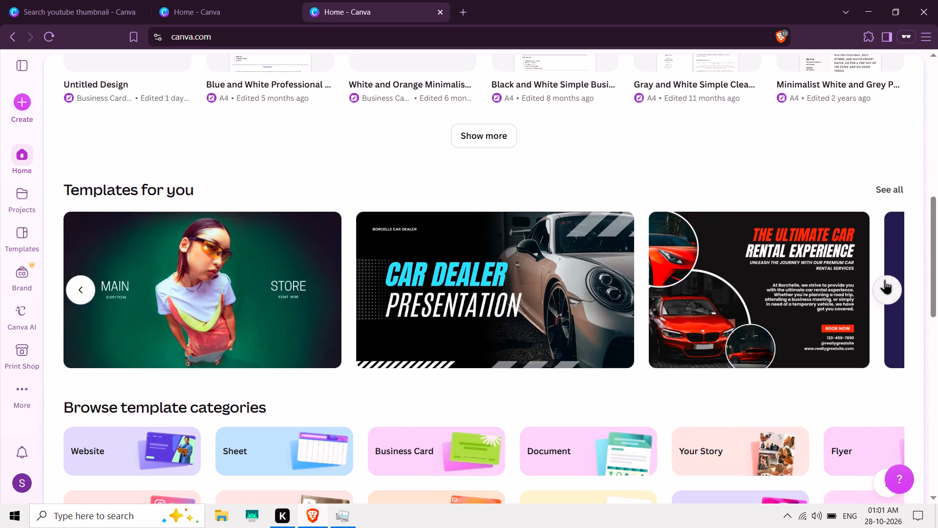
Preview the Black and Blue Modern Simple Car Dealer Presentation template, looking through its pages up to Thank You.
left_click(563, 282)
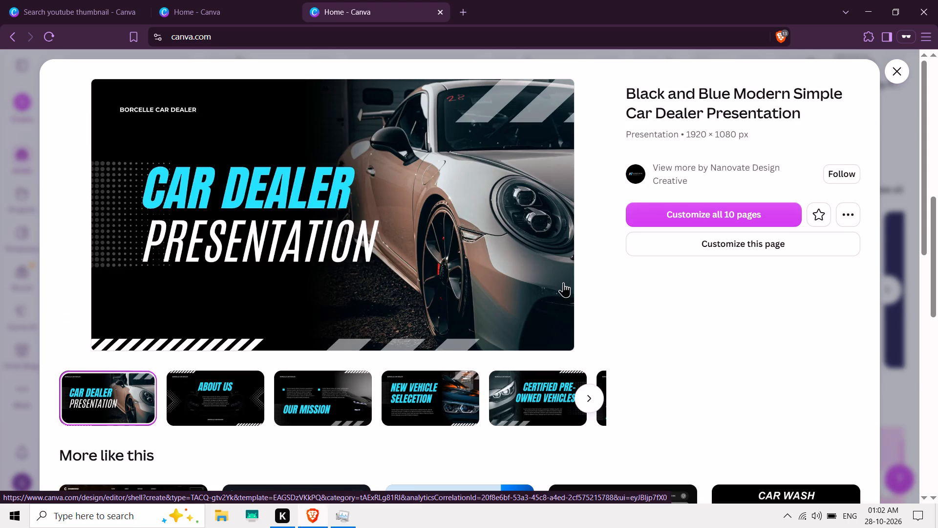
left_click(199, 393)
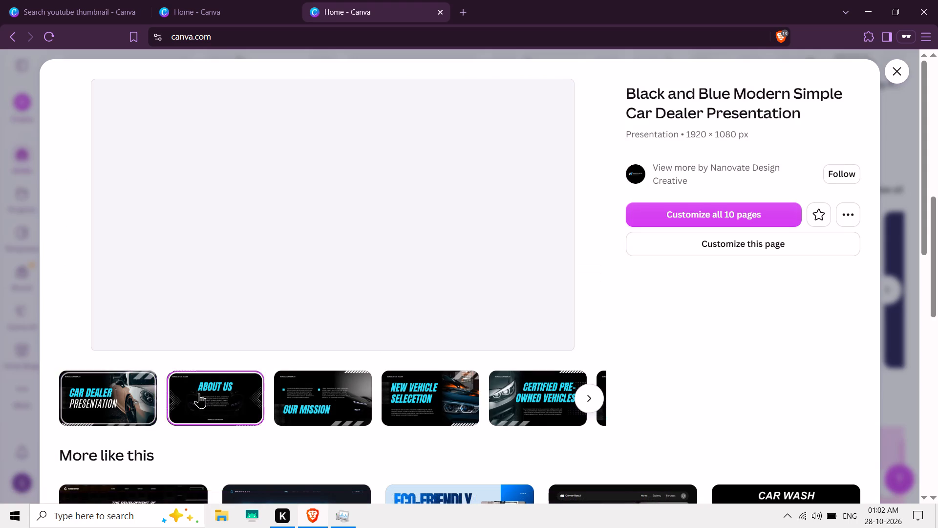
left_click(296, 400)
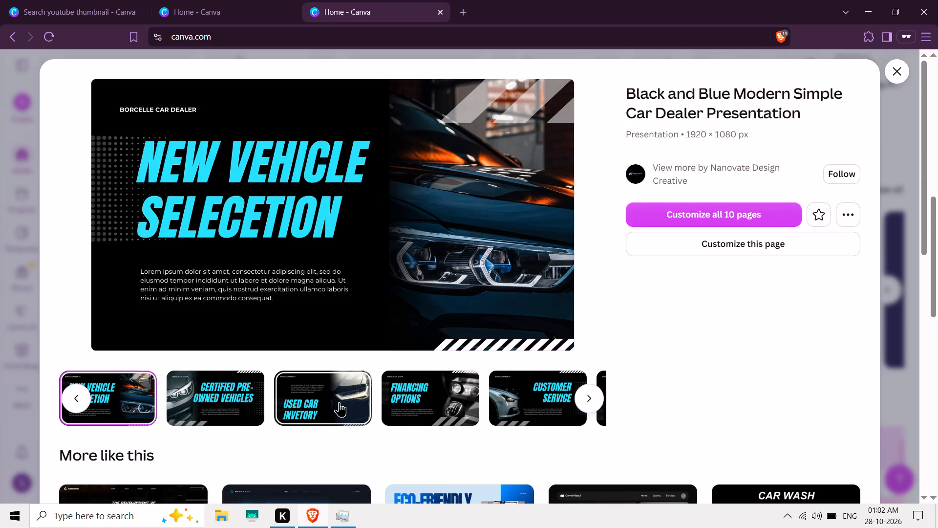
left_click(339, 402)
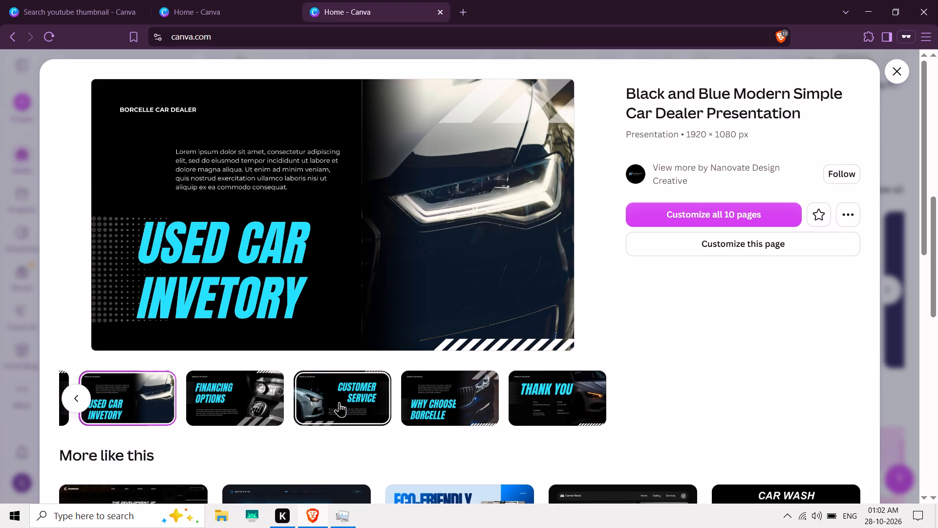
left_click(339, 402)
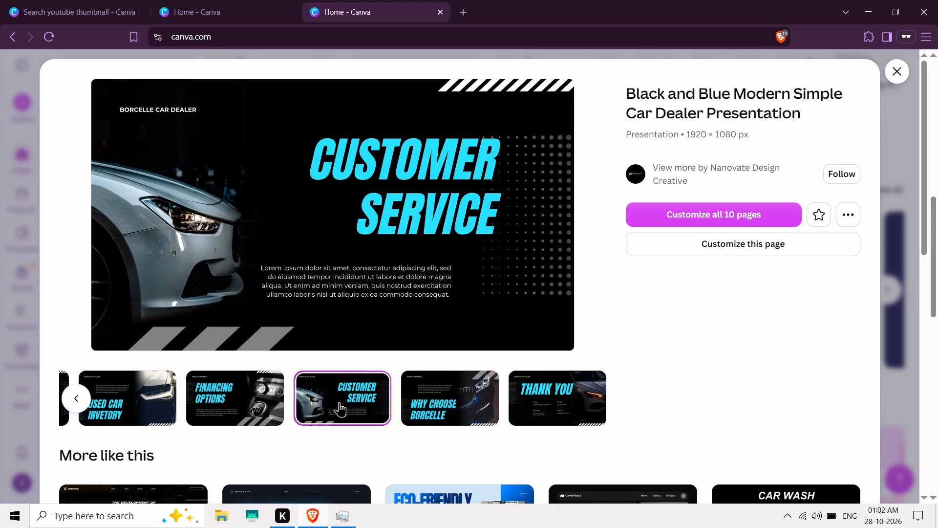
left_click(438, 409)
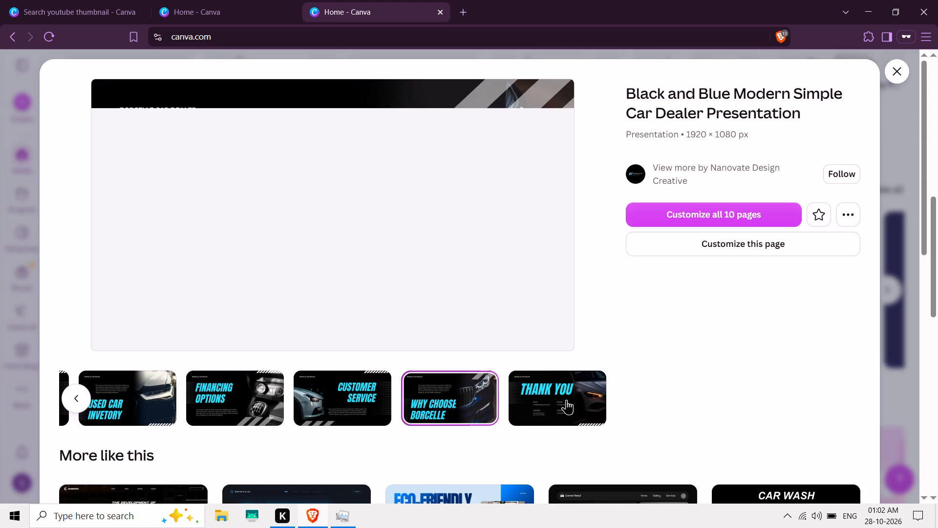
left_click(577, 397)
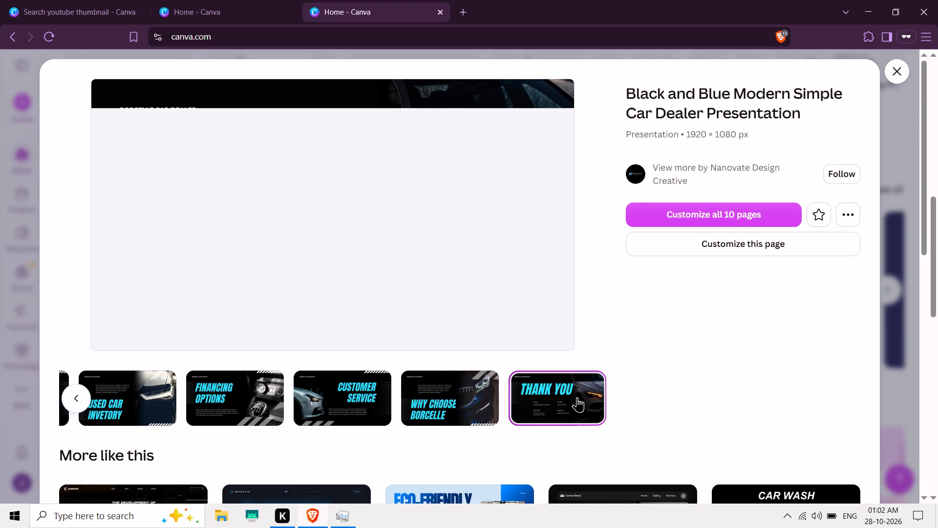
left_click(577, 397)
Examine the similar templates suggested for the car dealer presentation, and close the template preview.
left_click_drag(936, 292, 927, 339)
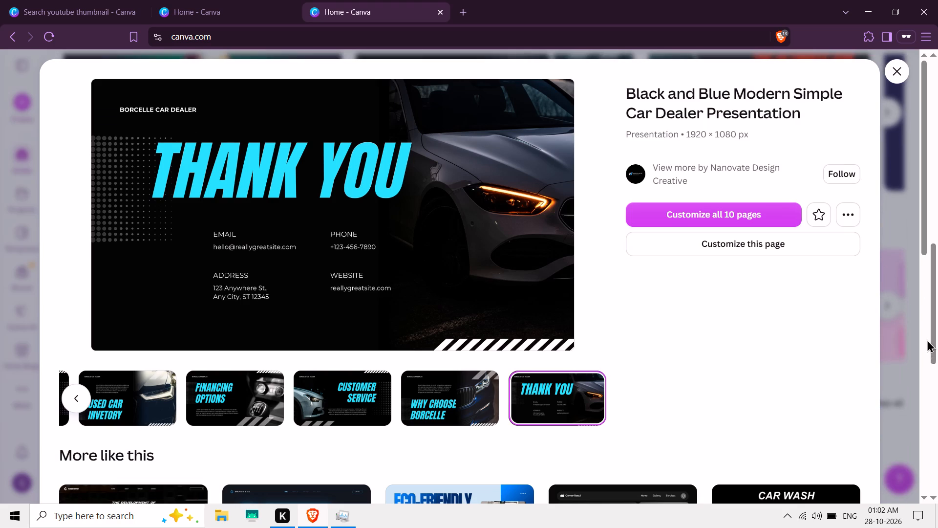
left_click_drag(924, 226, 905, 289)
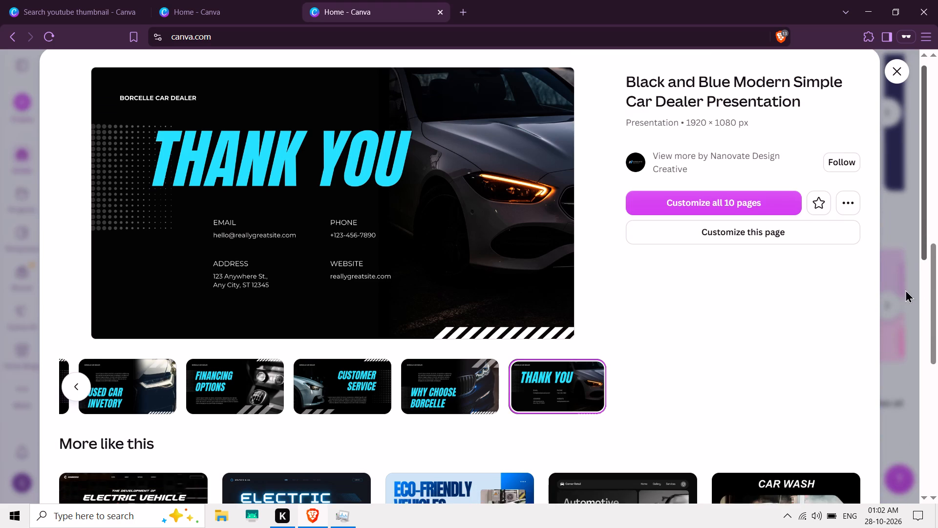
left_click_drag(905, 289, 887, 335)
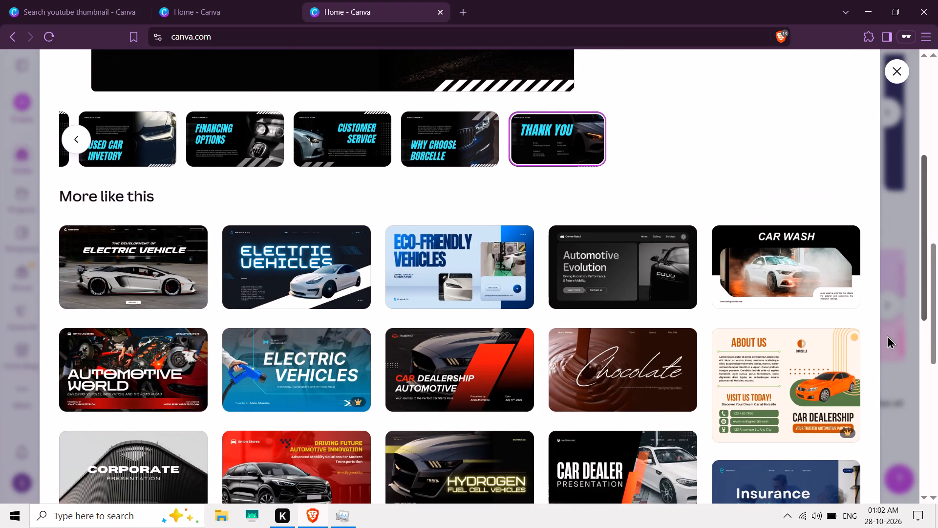
left_click_drag(887, 335, 855, 395)
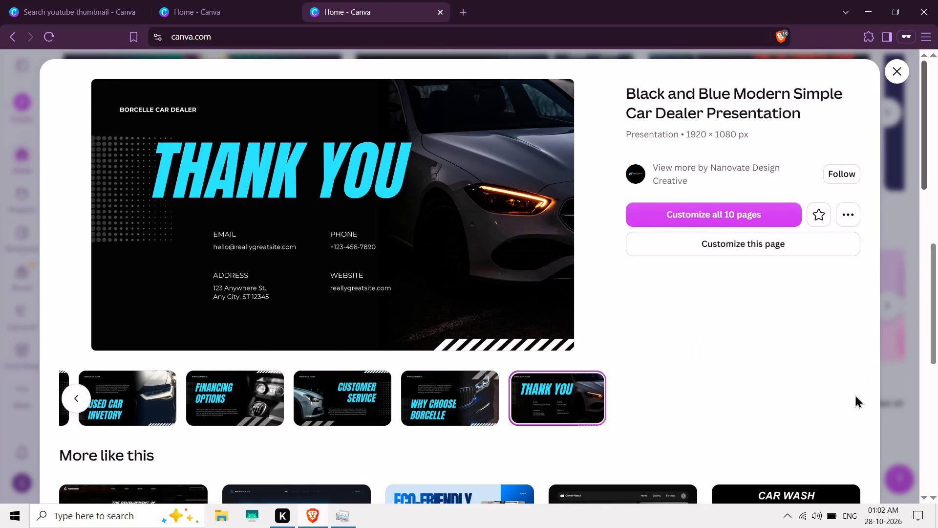
left_click_drag(855, 395, 883, 447)
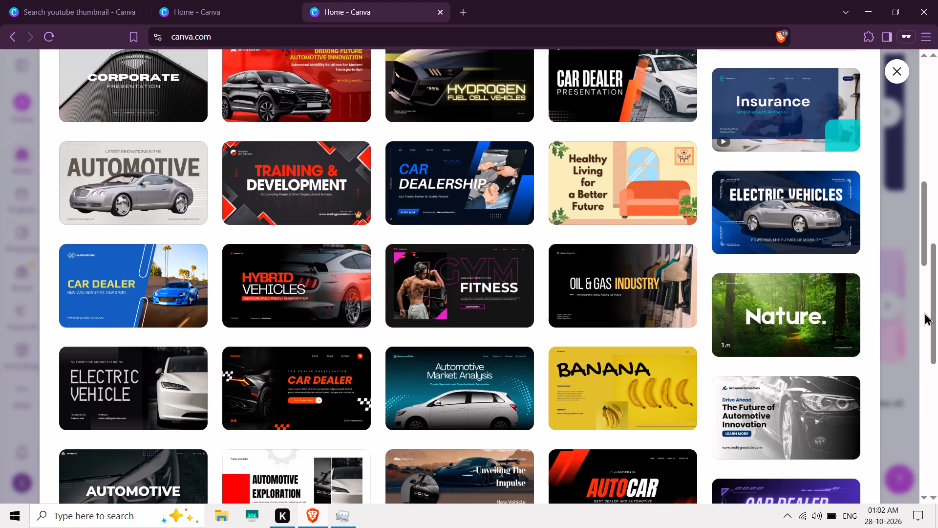
double_click(924, 312)
left_click_drag(924, 312, 921, 326)
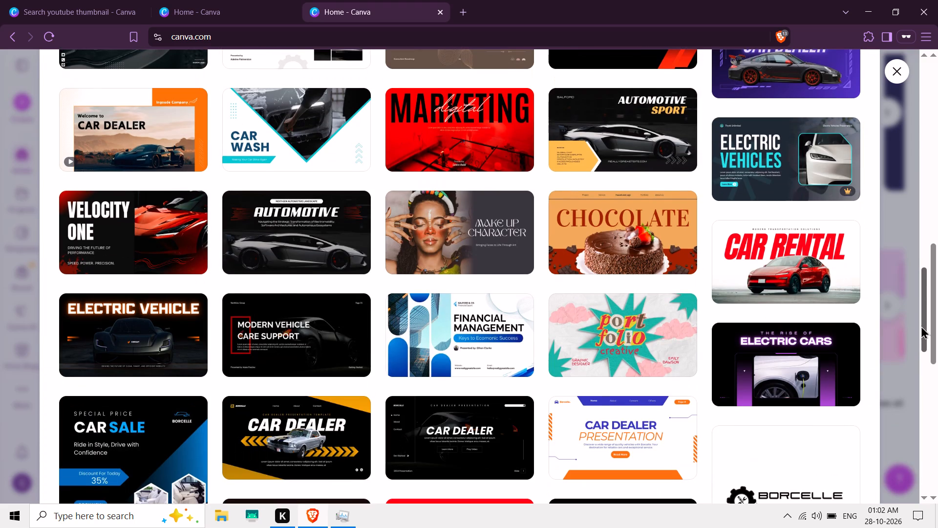
left_click_drag(921, 326, 917, 332)
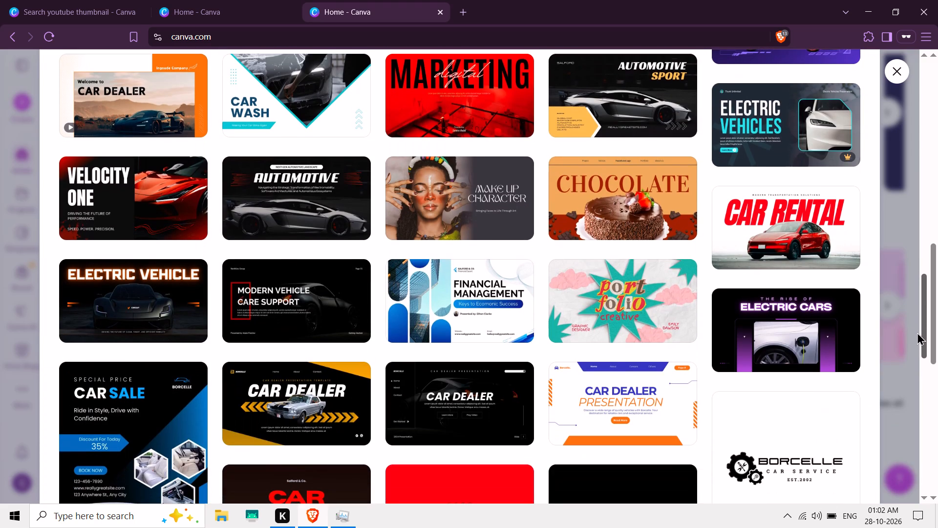
left_click_drag(917, 332, 857, 409)
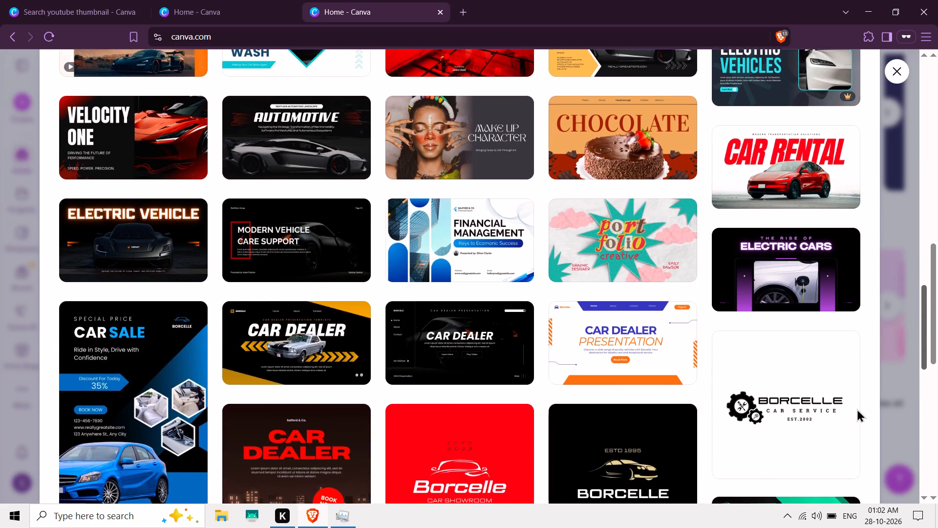
left_click_drag(857, 409, 856, 407)
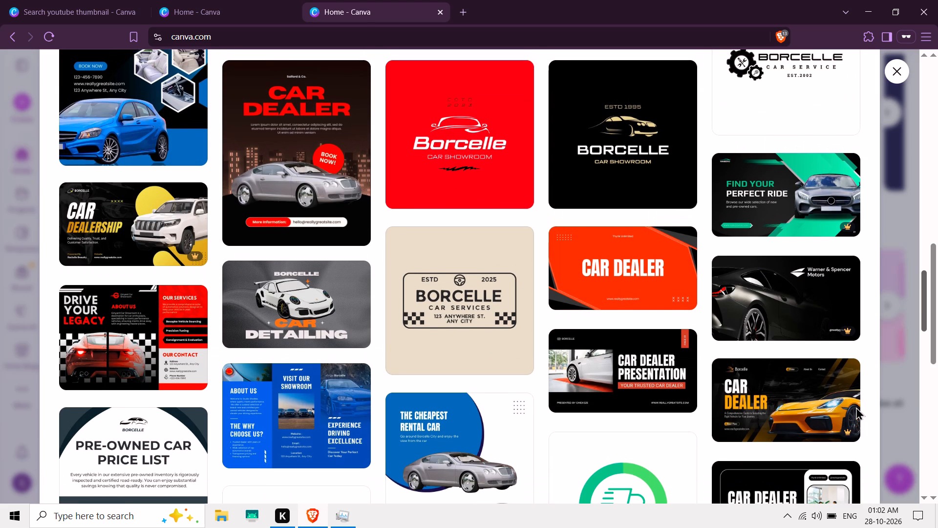
left_click_drag(856, 407, 843, 442)
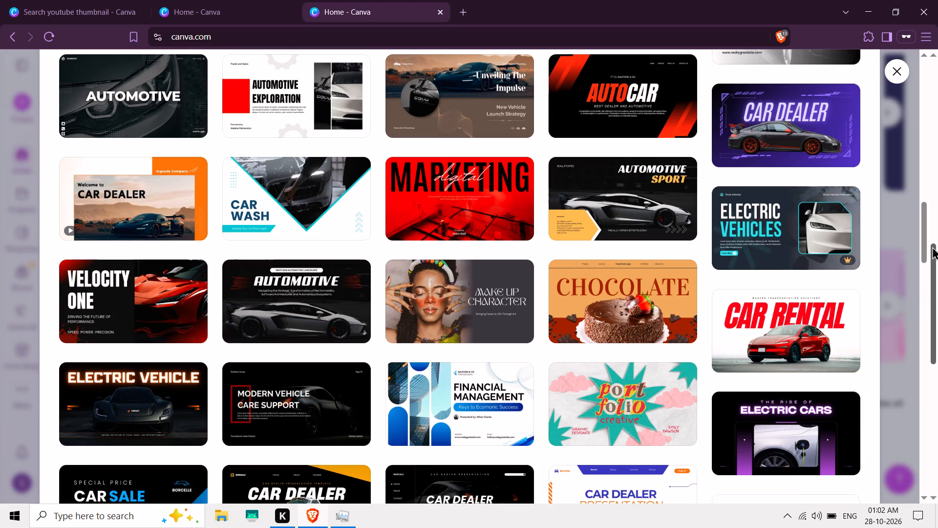
left_click_drag(927, 231, 924, 242)
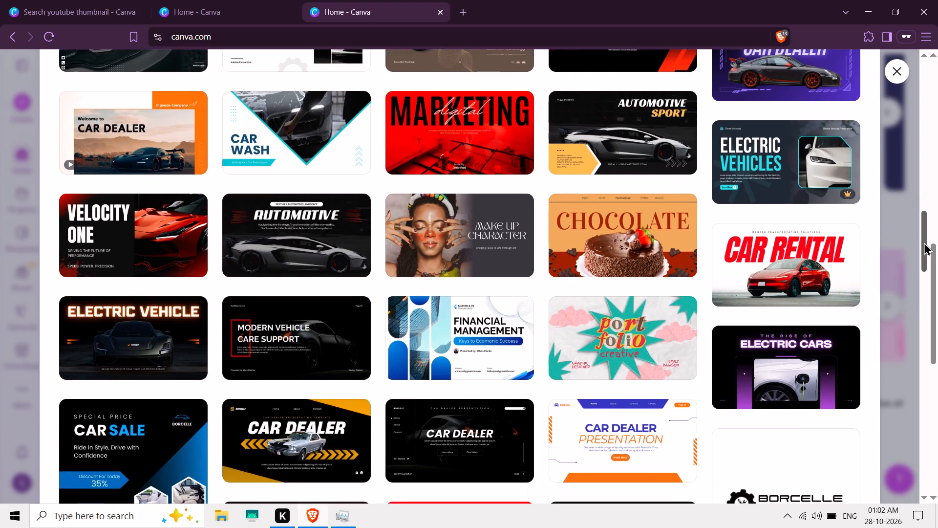
left_click_drag(924, 242, 903, 284)
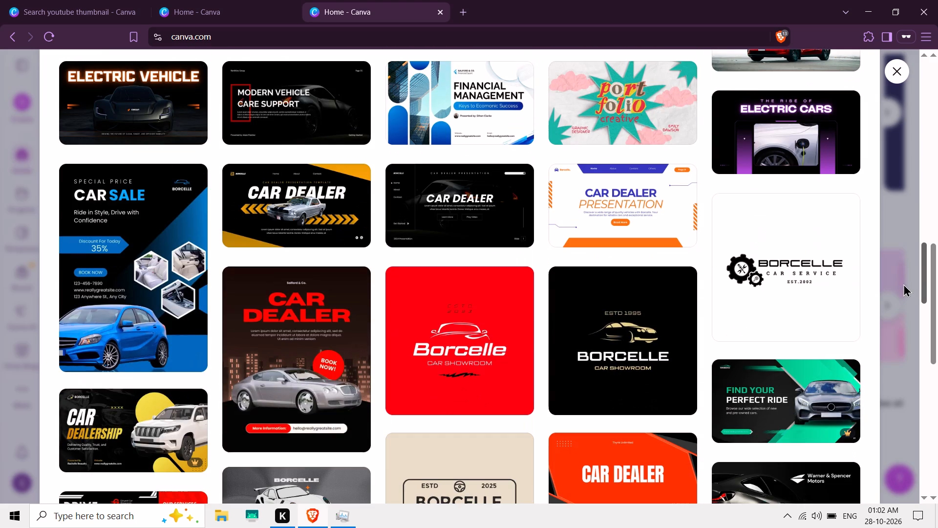
left_click_drag(903, 284, 899, 292)
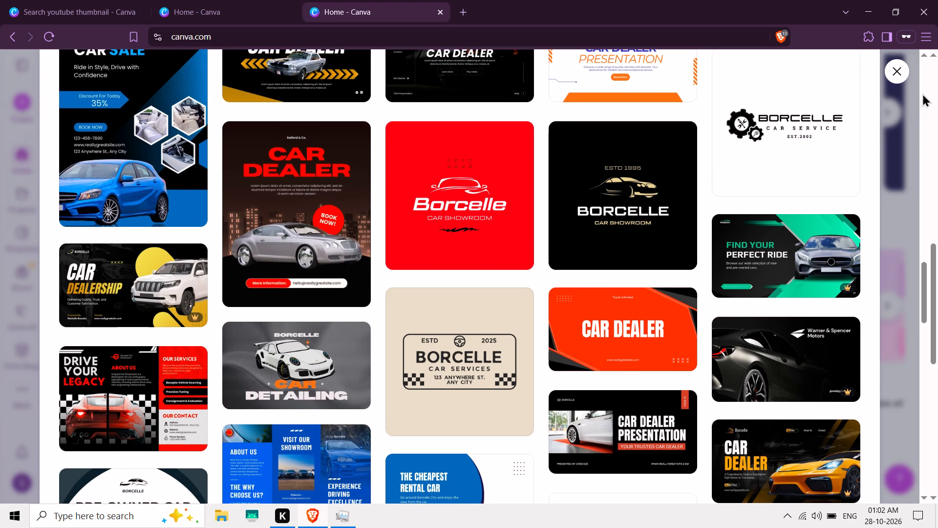
left_click(903, 68)
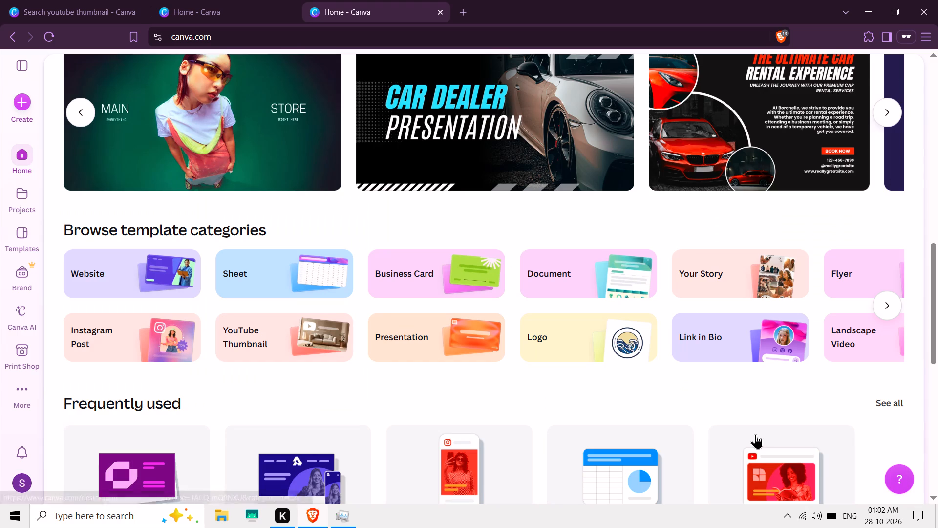
Start a new Business Card design from the frequently used formats on the home page.
left_click(937, 418)
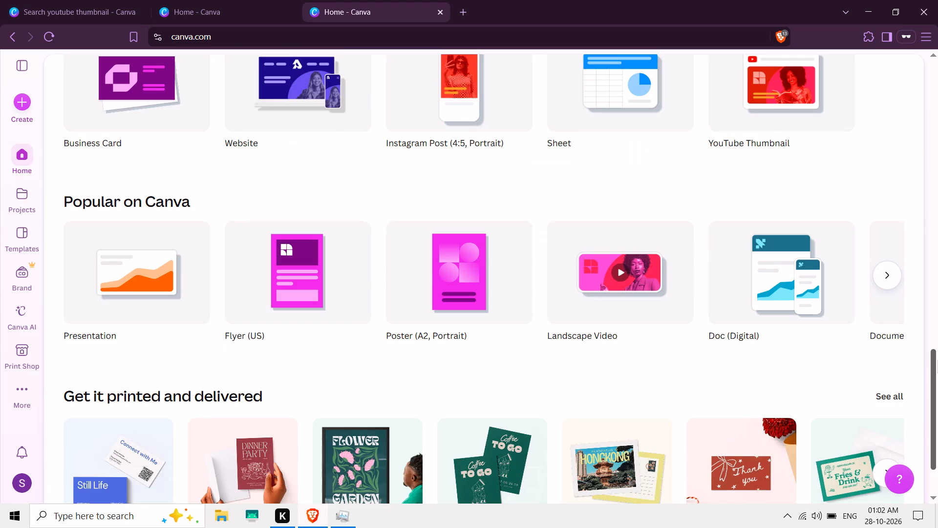
left_click(937, 380)
left_click_drag(937, 380, 937, 359)
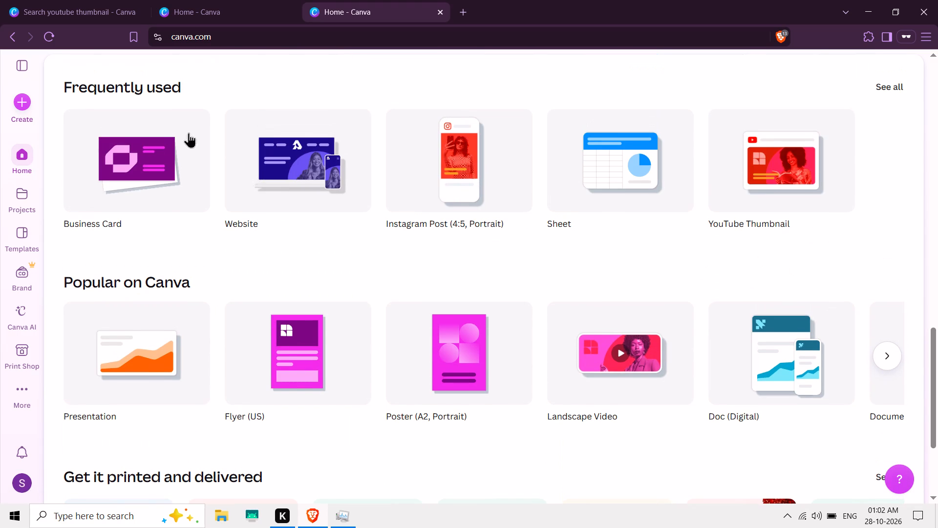
left_click(144, 152)
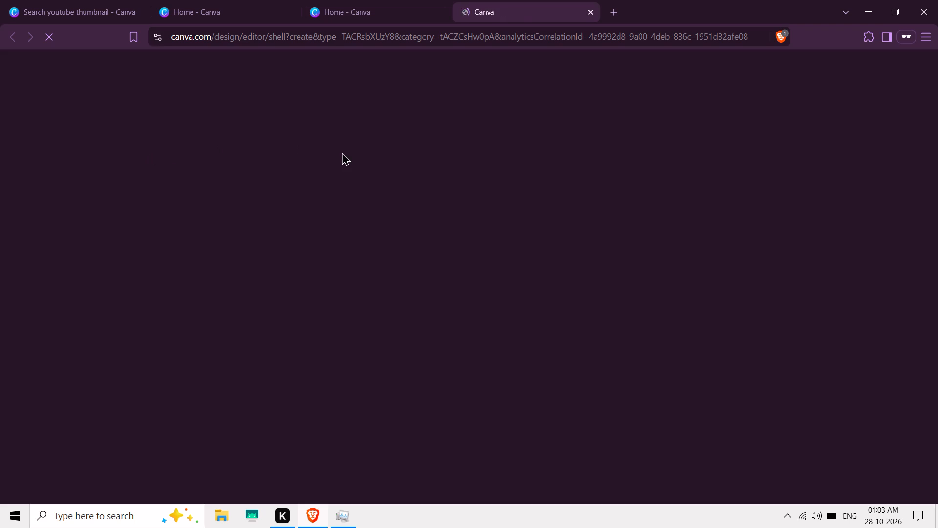
Close the leftover home page tabs, keeping the new business card design open.
left_click(439, 15)
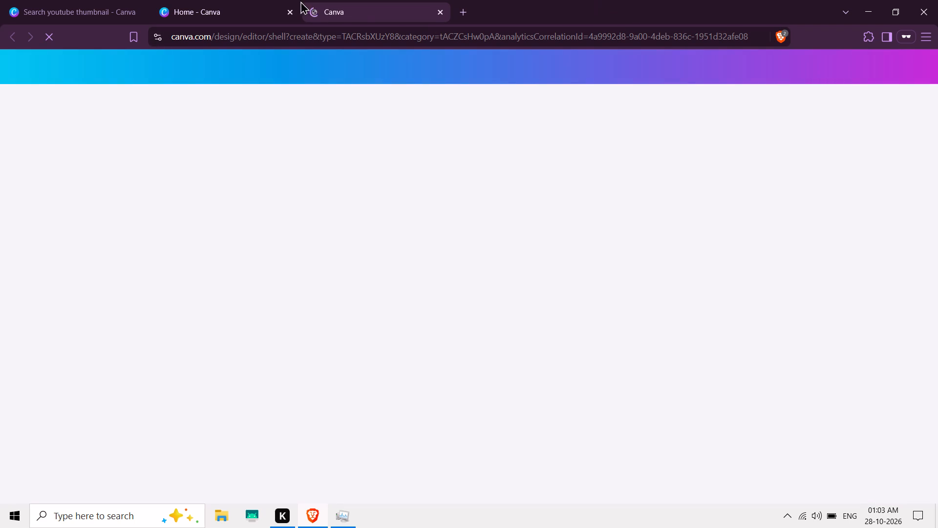
left_click(287, 16)
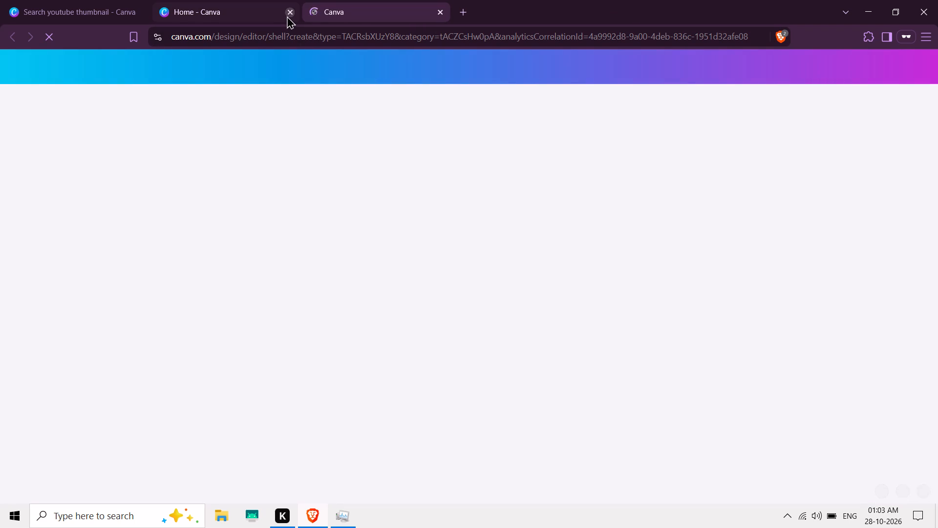
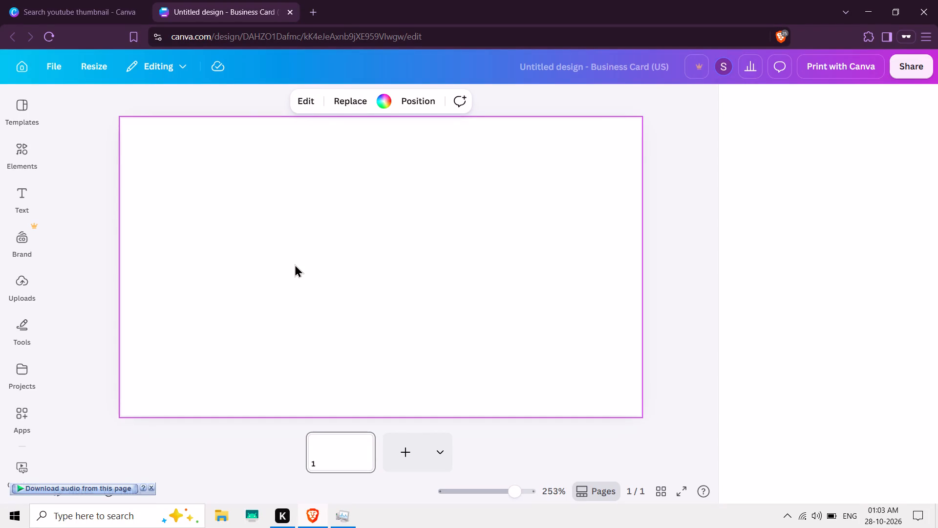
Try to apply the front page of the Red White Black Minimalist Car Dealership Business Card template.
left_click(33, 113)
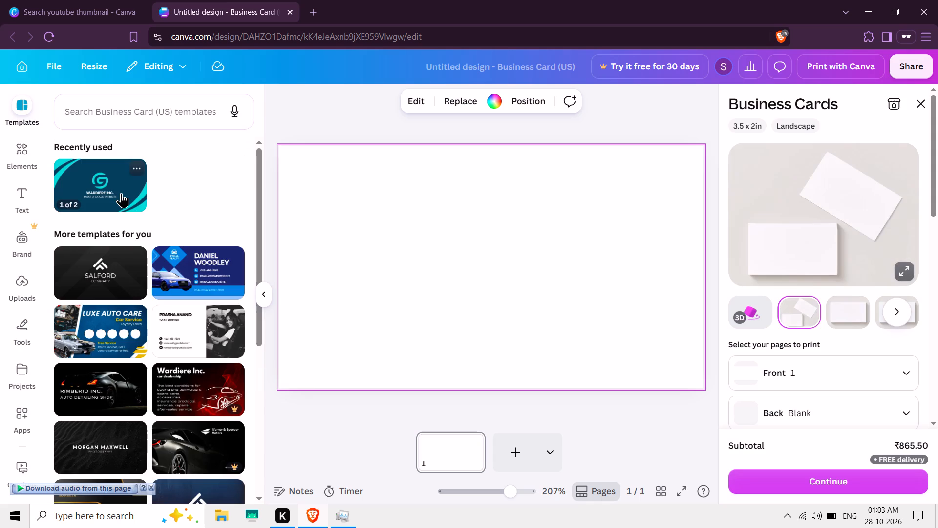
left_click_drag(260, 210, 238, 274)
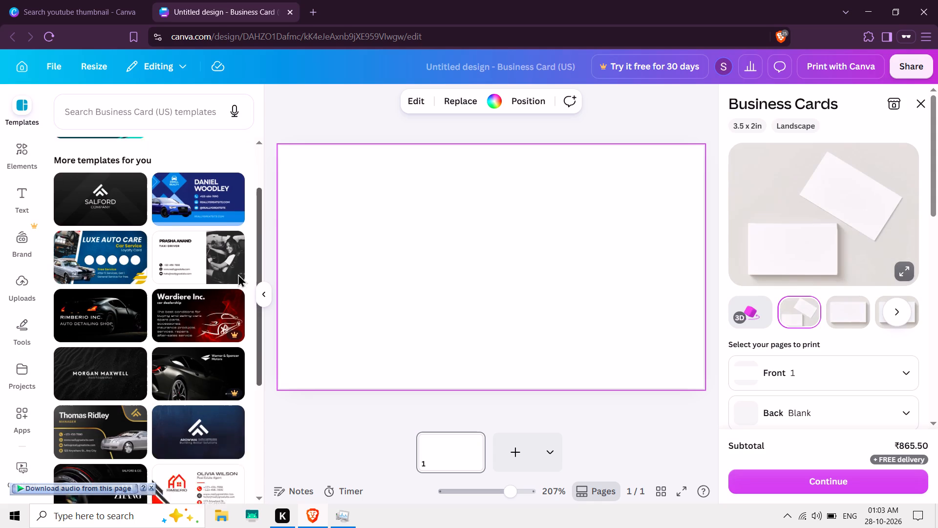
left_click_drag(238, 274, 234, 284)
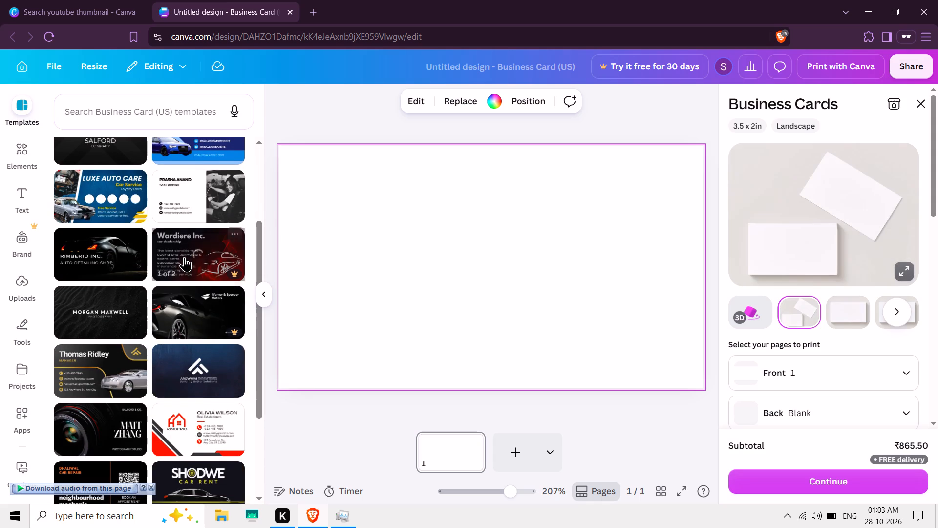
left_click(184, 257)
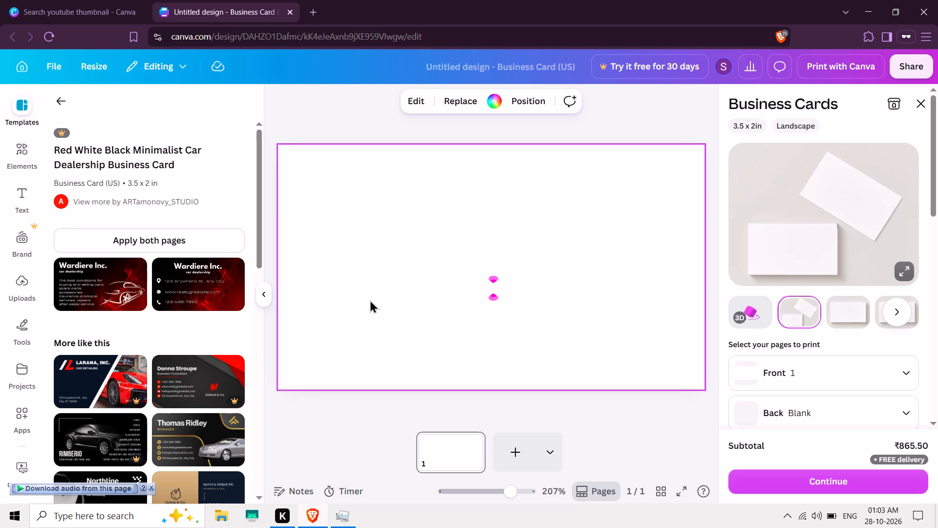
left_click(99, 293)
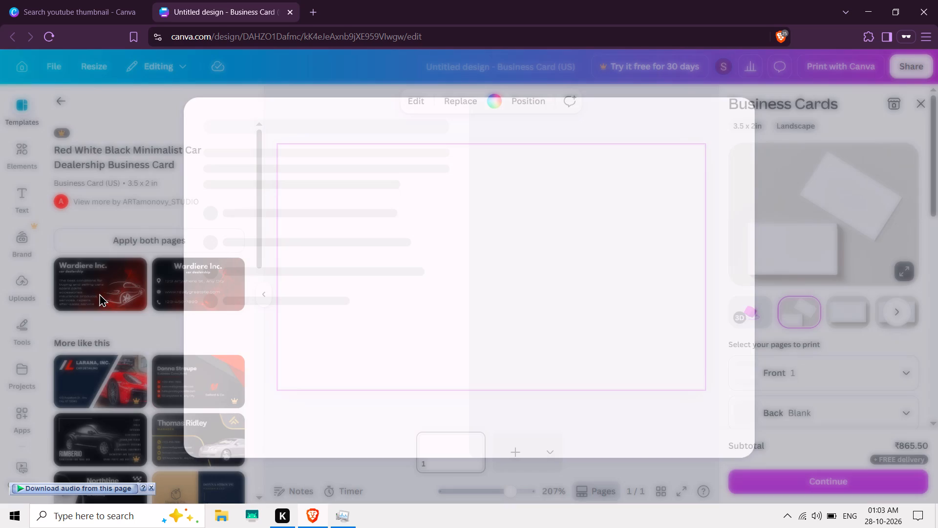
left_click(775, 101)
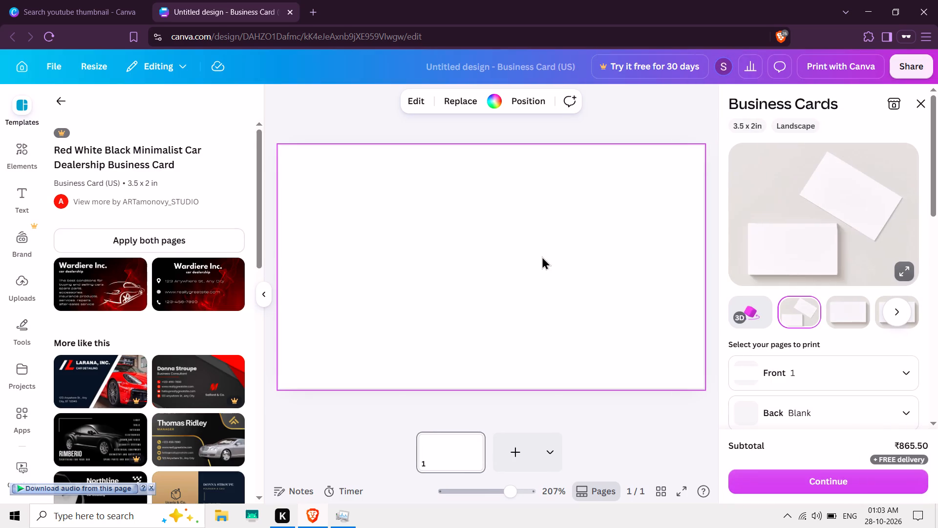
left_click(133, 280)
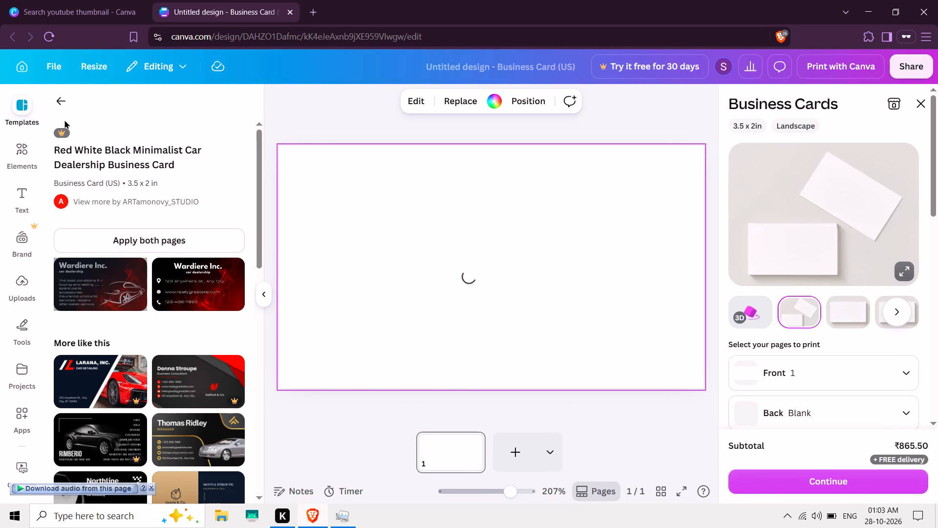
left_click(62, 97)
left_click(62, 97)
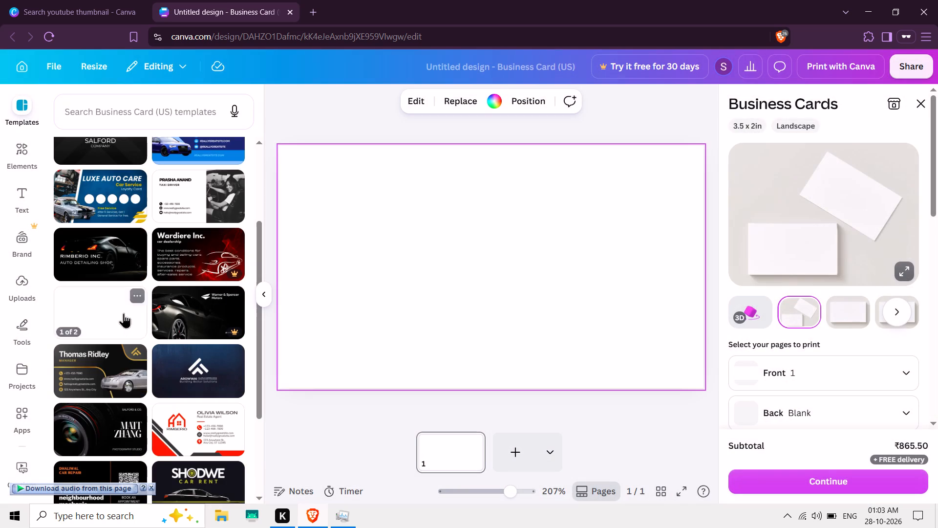
Apply both pages of the Black and White Mechanic Business Card template to the blank design.
left_click_drag(262, 276, 264, 246)
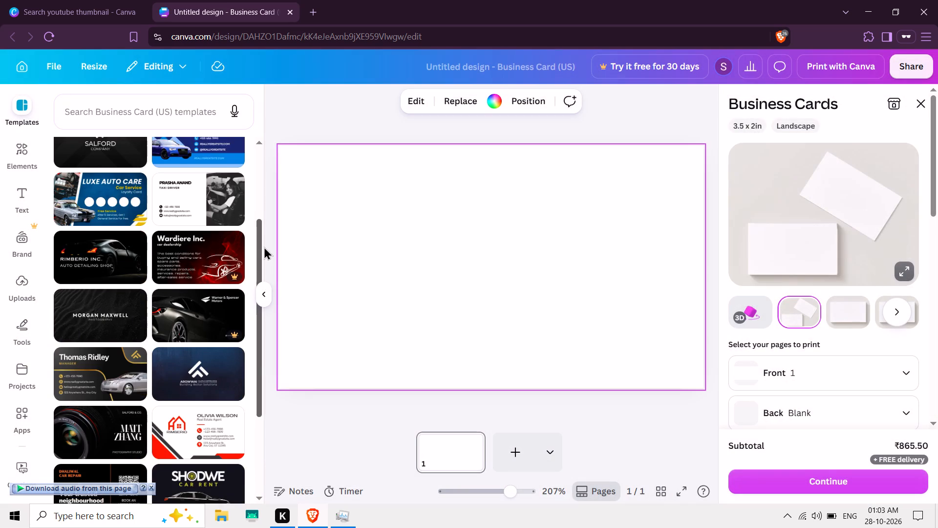
left_click(121, 289)
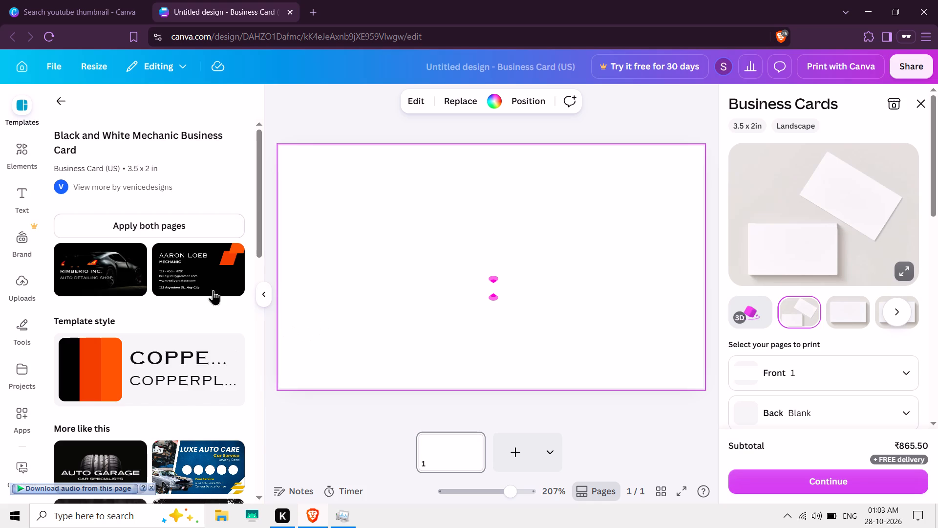
left_click(195, 231)
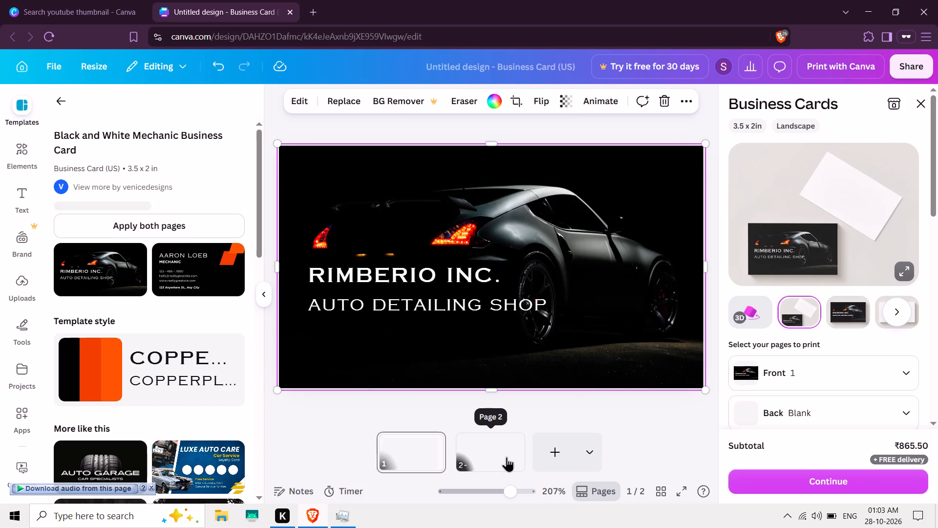
Replace the placeholder name on page 2 of the business card with the card holder's name.
left_click(466, 449)
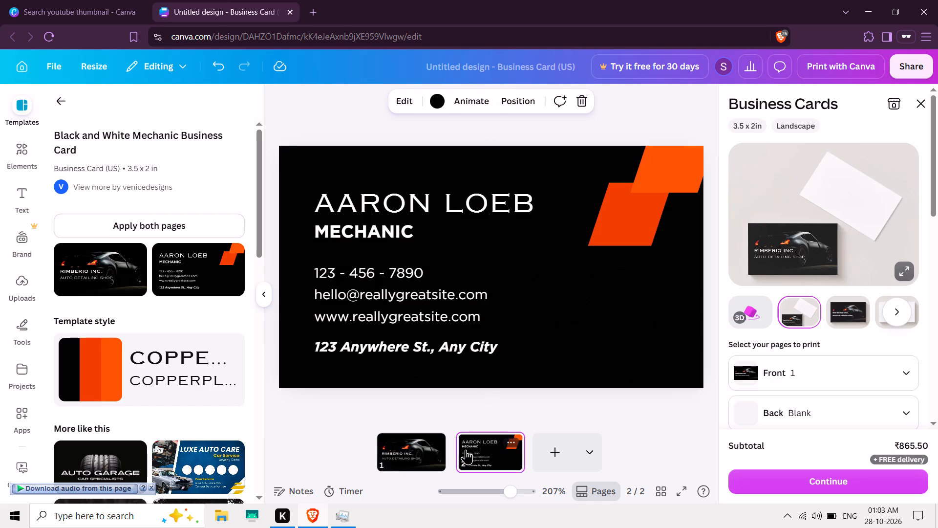
left_click(501, 212)
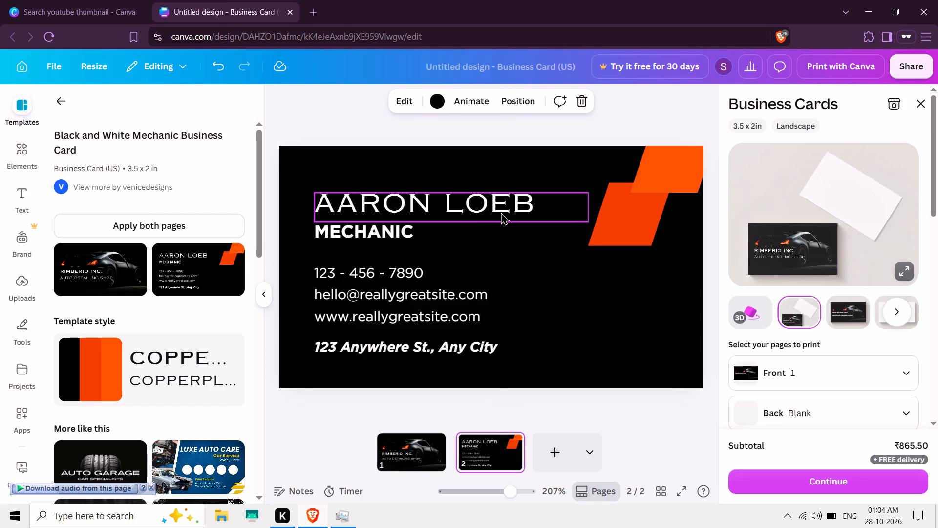
left_click(529, 208)
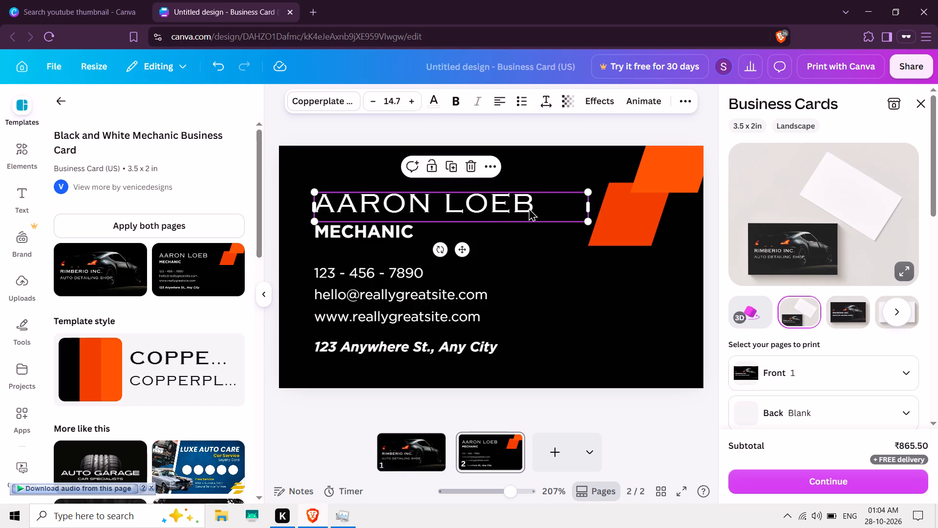
key("BackSpace")
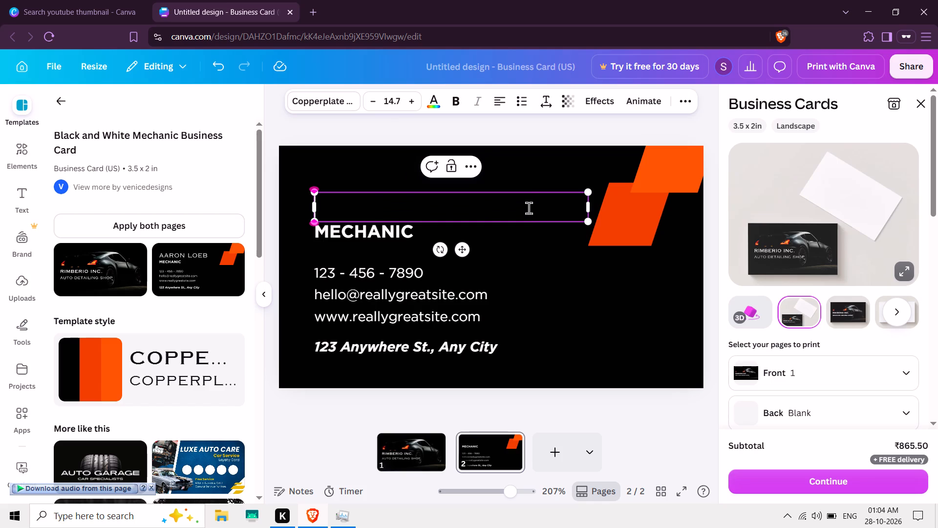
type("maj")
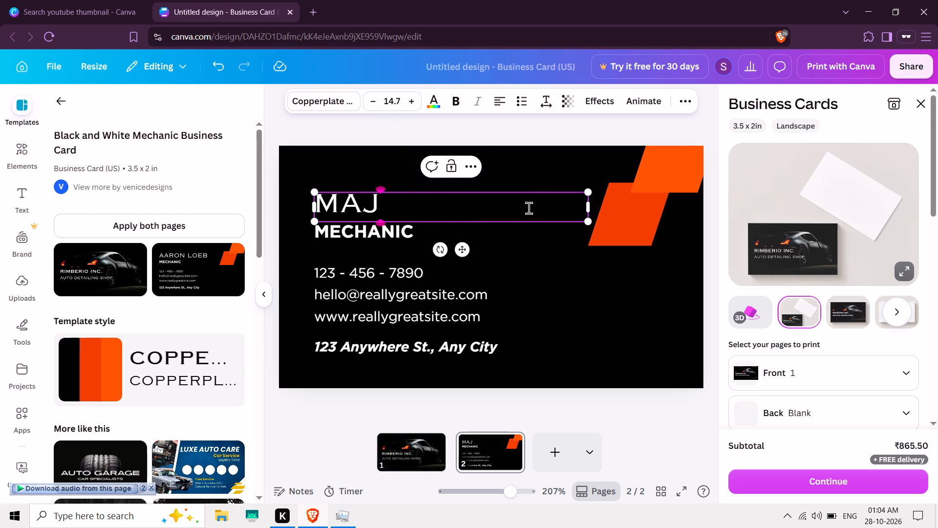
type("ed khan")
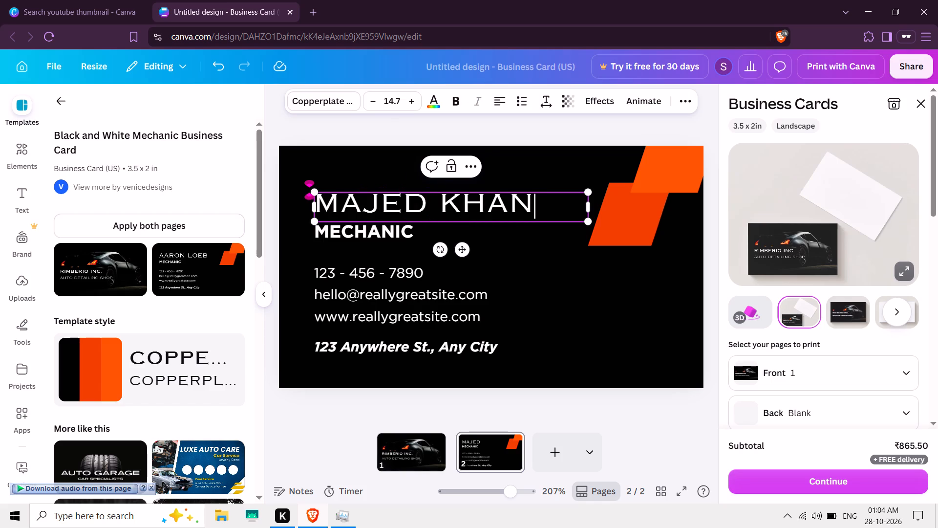
Change the job title under the name on page 2 to "Car Dealer".
left_click(385, 236)
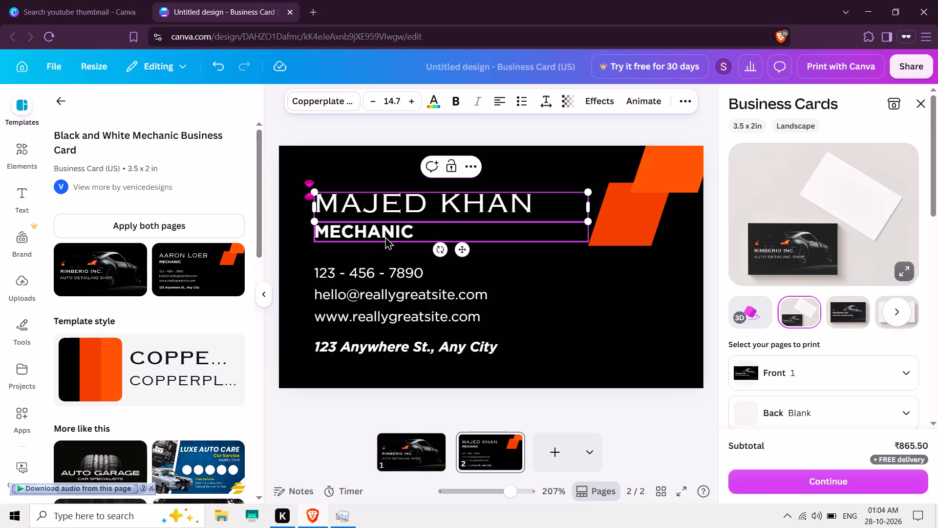
double_click(395, 236)
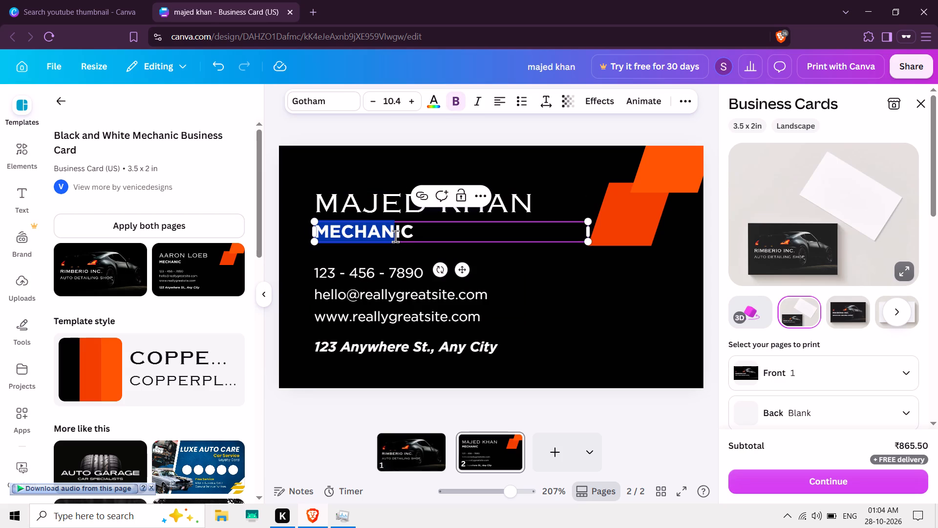
key("BackSpace")
key("Right")
key("Right")
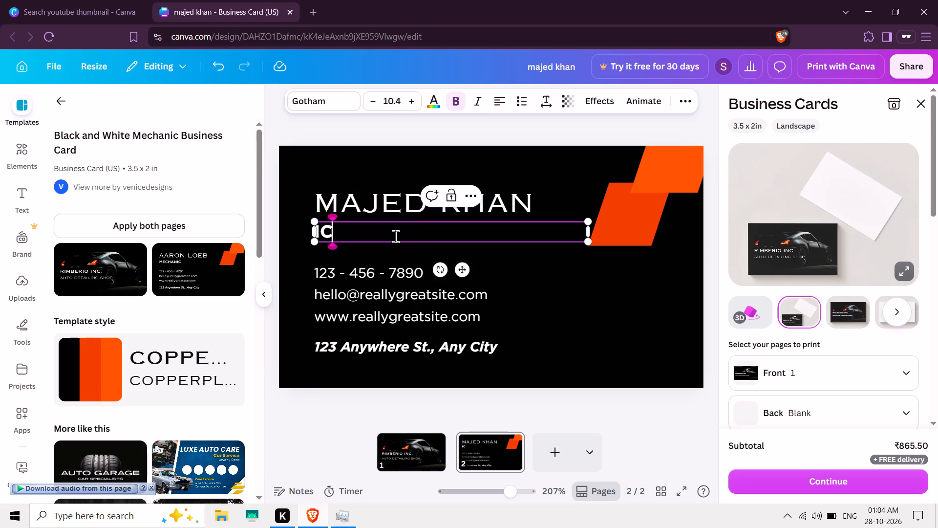
key("BackSpace")
key("BackSpace")
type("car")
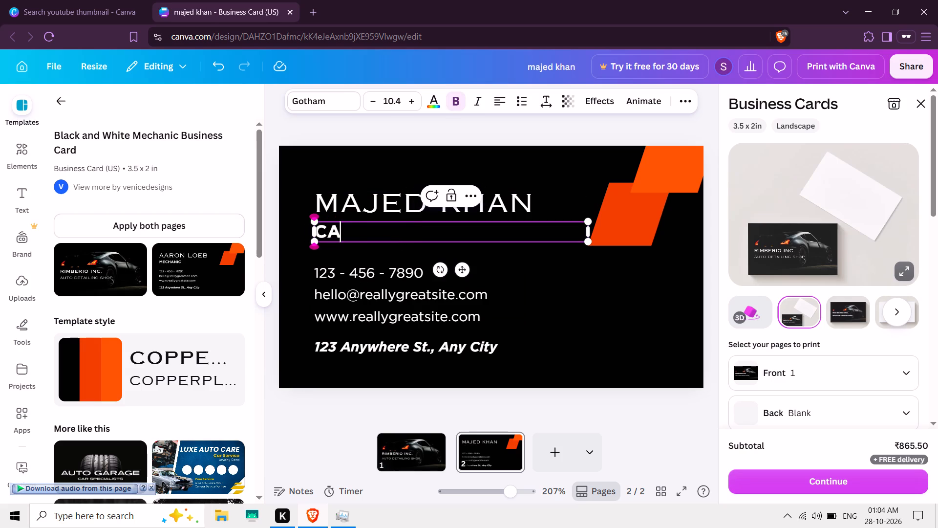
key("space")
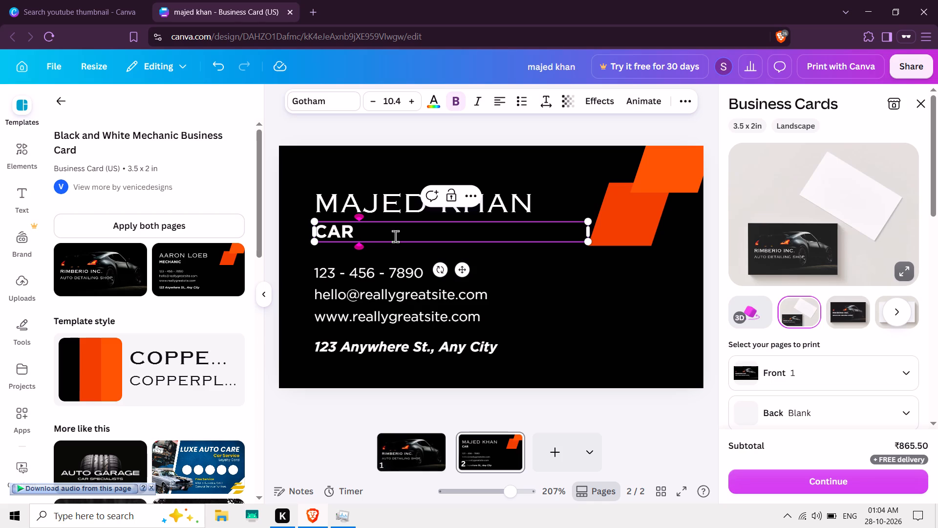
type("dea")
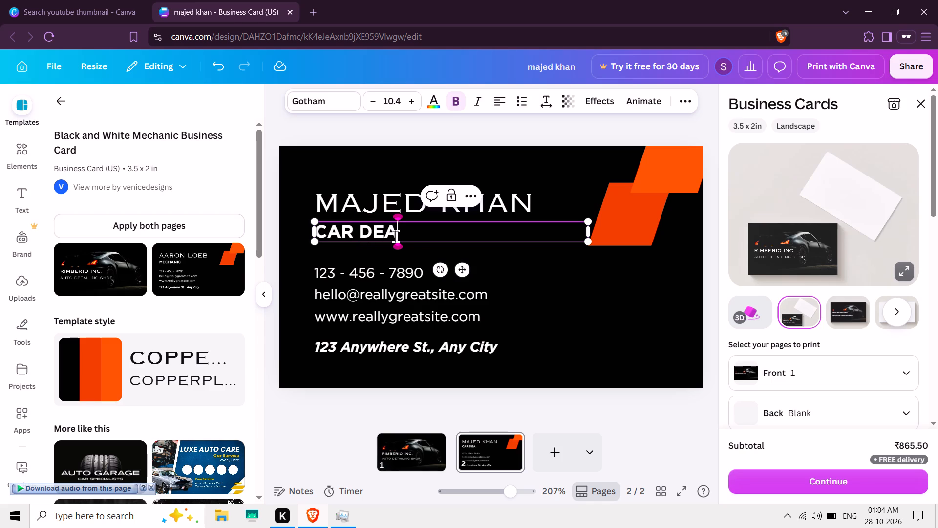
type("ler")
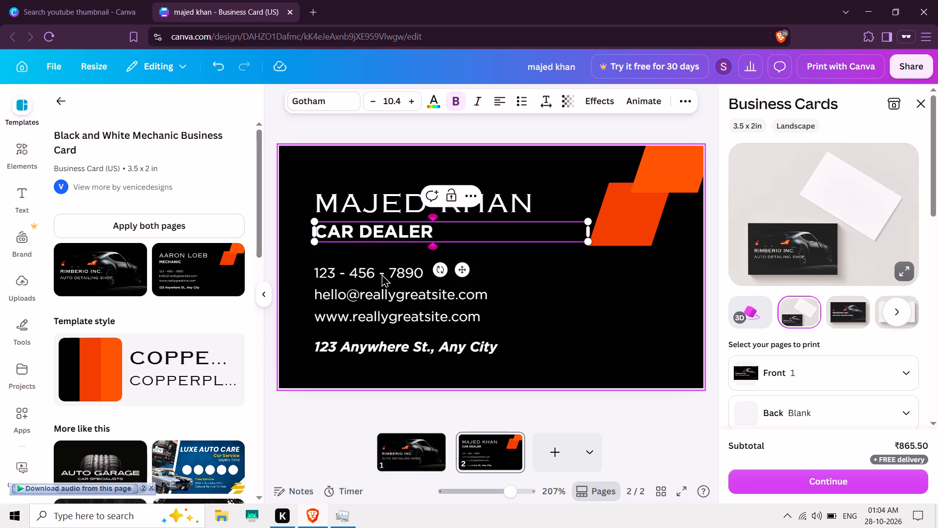
Delete the placeholder phone number from the first line of the contact details on page 2.
left_click(381, 273)
left_click(439, 272)
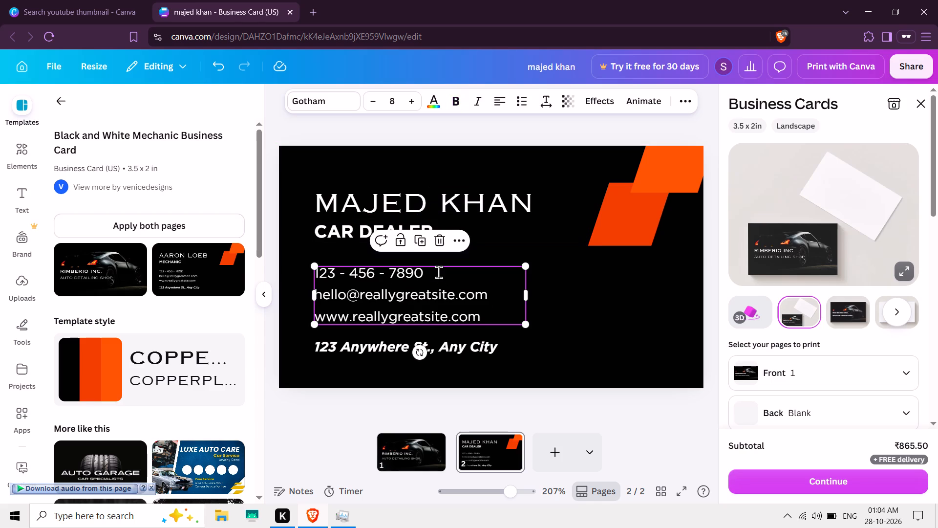
left_click(439, 272)
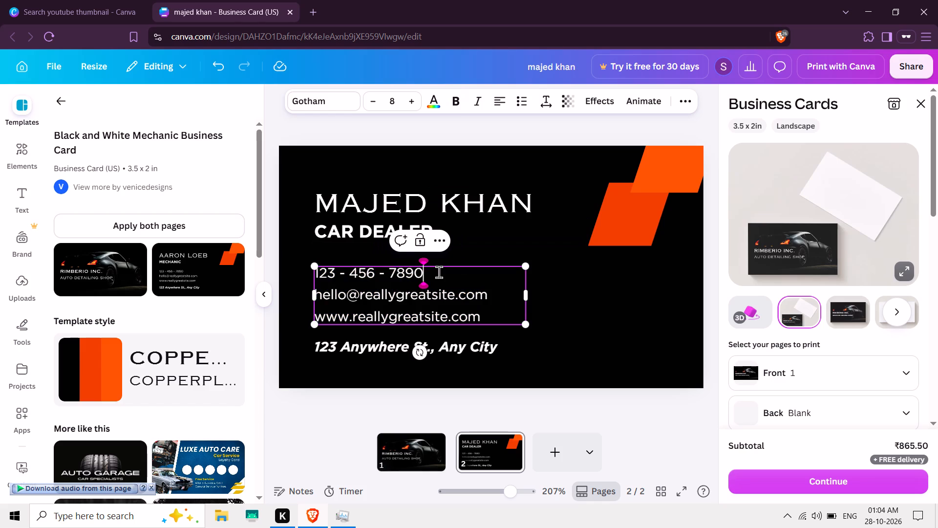
key("BackSpace")
key("BackSpace")
key("BackSpace")
key("BackSpace")
key("BackSpace")
key("BackSpace")
key("BackSpace")
key("BackSpace")
key("BackSpace")
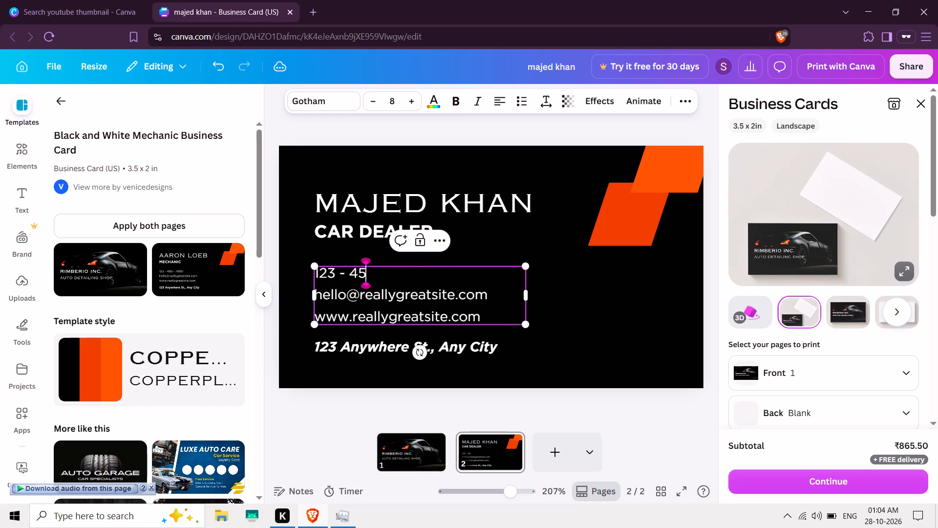
key("BackSpace")
key("BackSpace")
key("BackSpace")
key("BackSpace")
key("BackSpace")
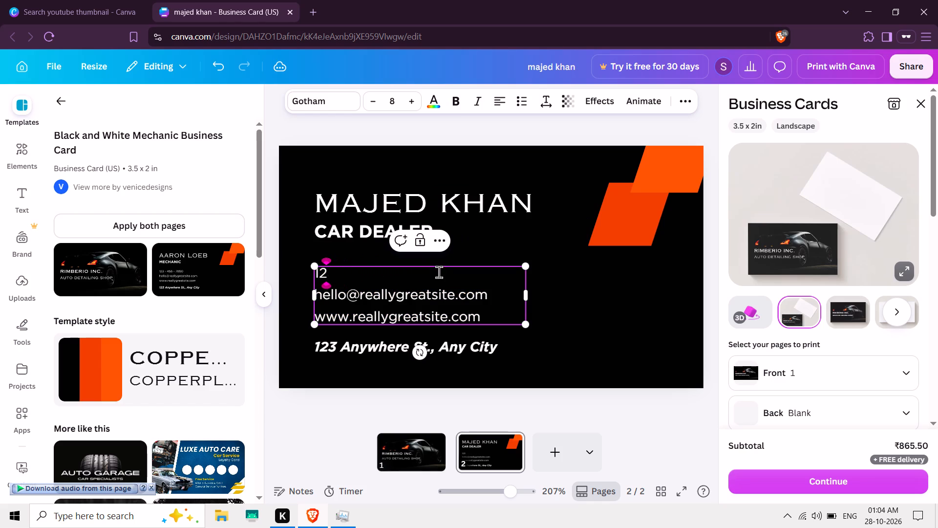
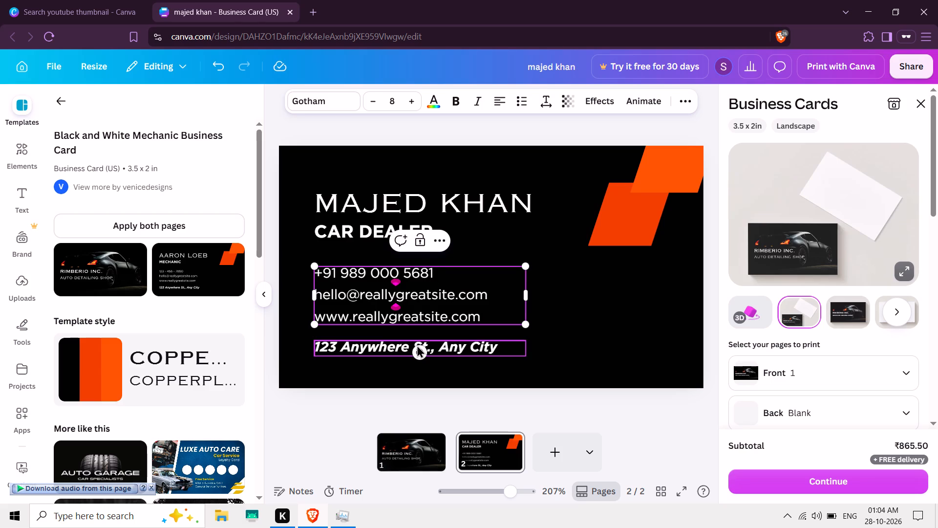
Replace the placeholder address on page 2 of the business card with the landmark part of the dealer's address.
left_click(417, 345)
triple_click(374, 342)
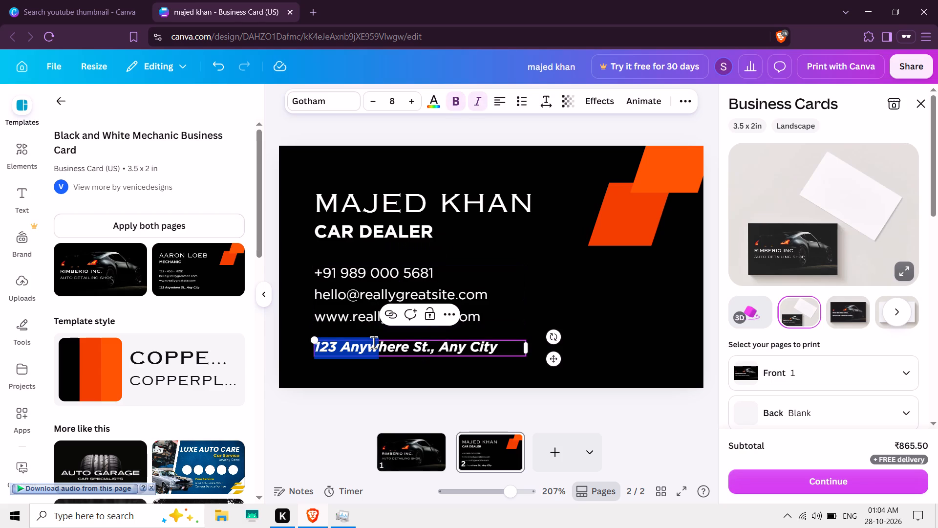
double_click(374, 342)
triple_click(454, 352)
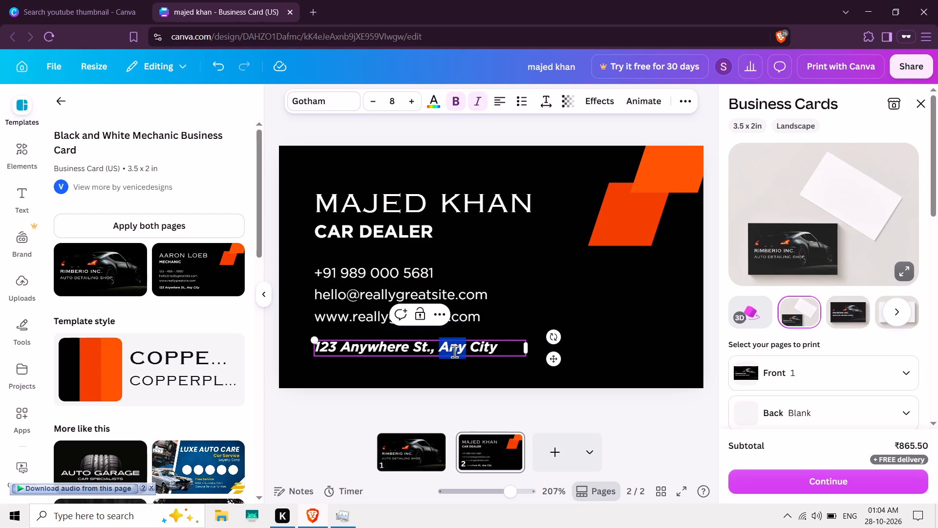
key("BackSpace")
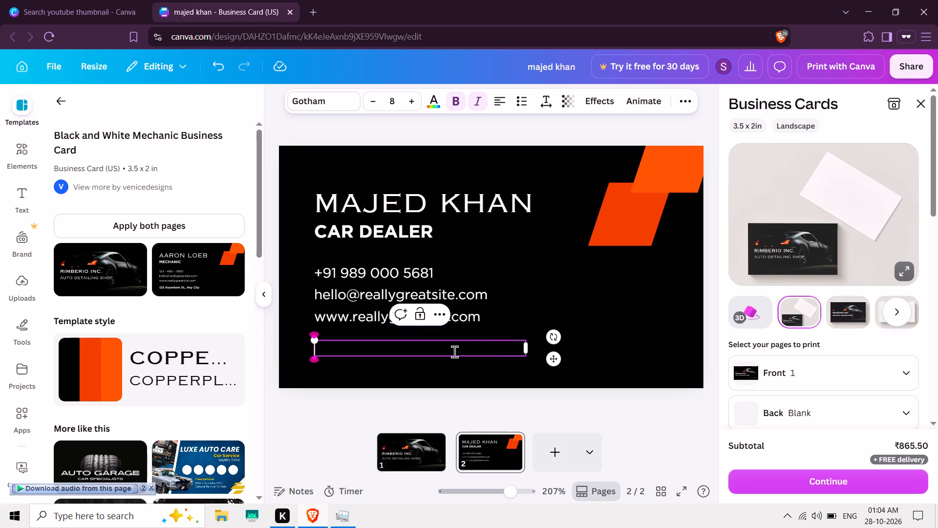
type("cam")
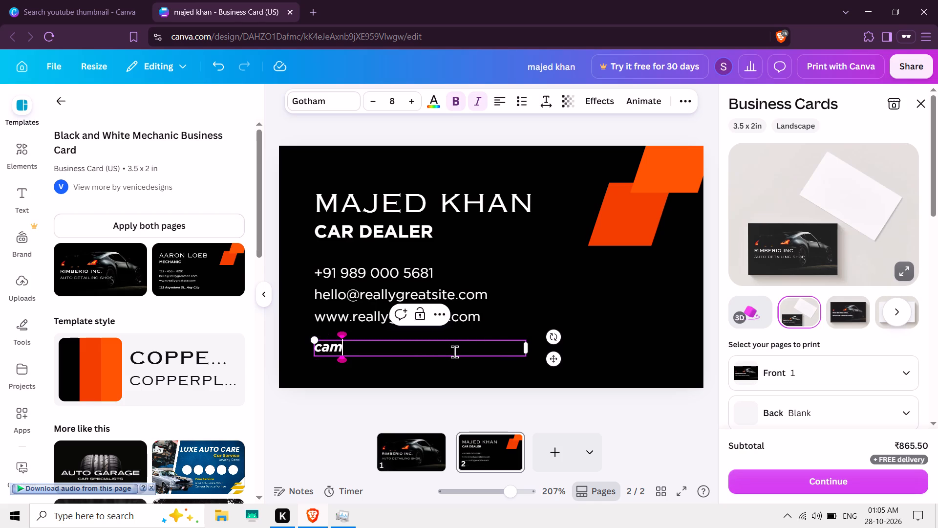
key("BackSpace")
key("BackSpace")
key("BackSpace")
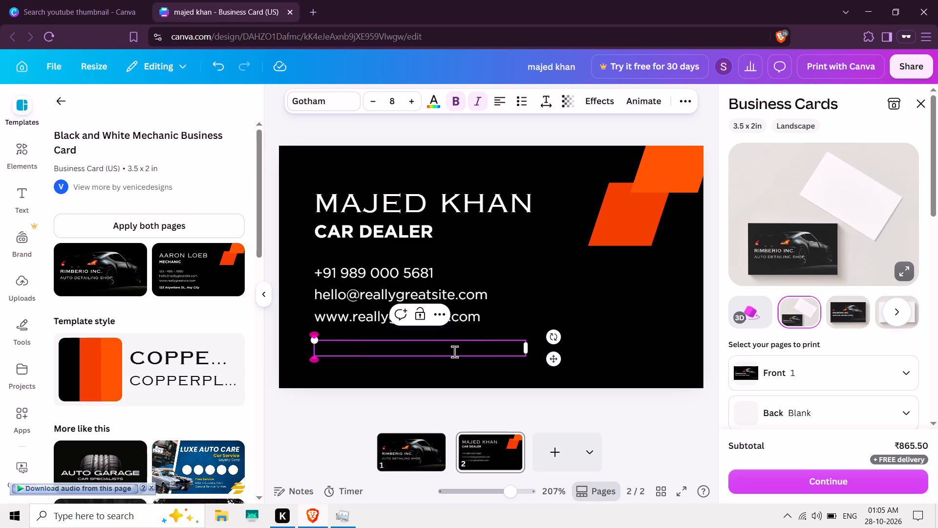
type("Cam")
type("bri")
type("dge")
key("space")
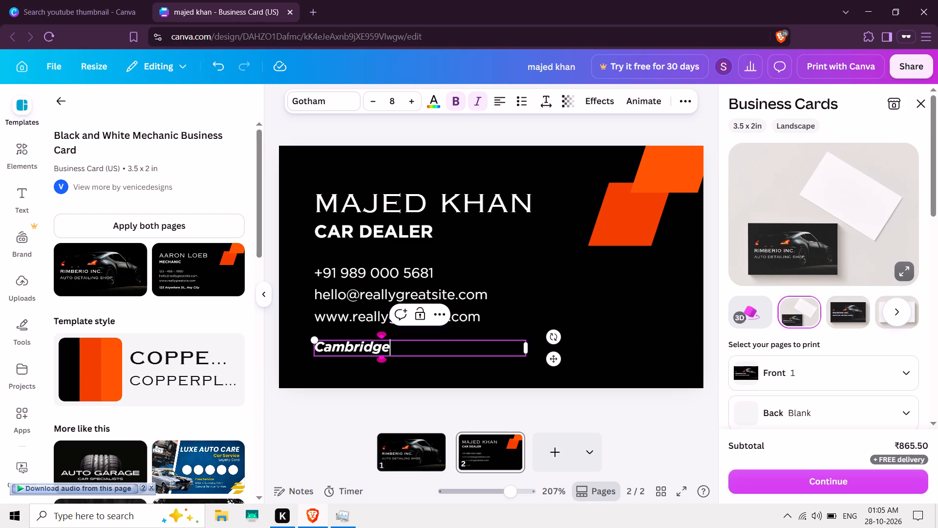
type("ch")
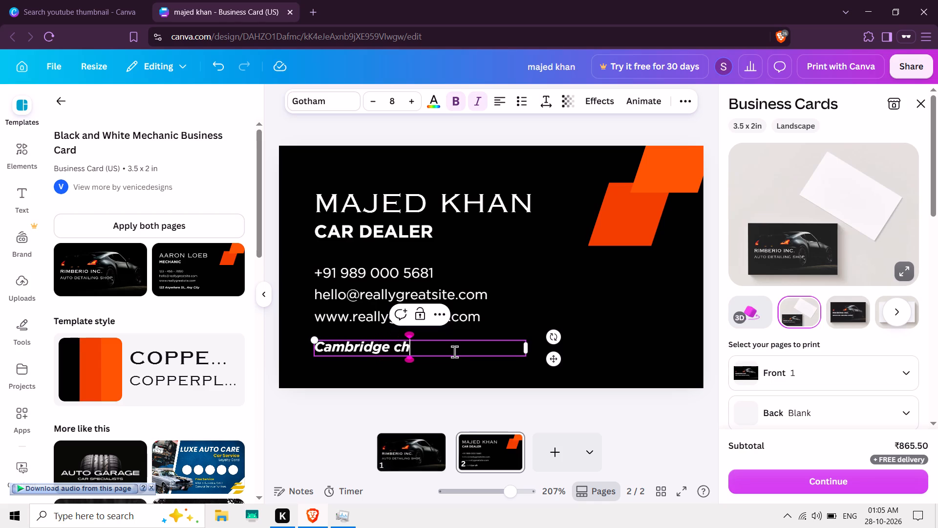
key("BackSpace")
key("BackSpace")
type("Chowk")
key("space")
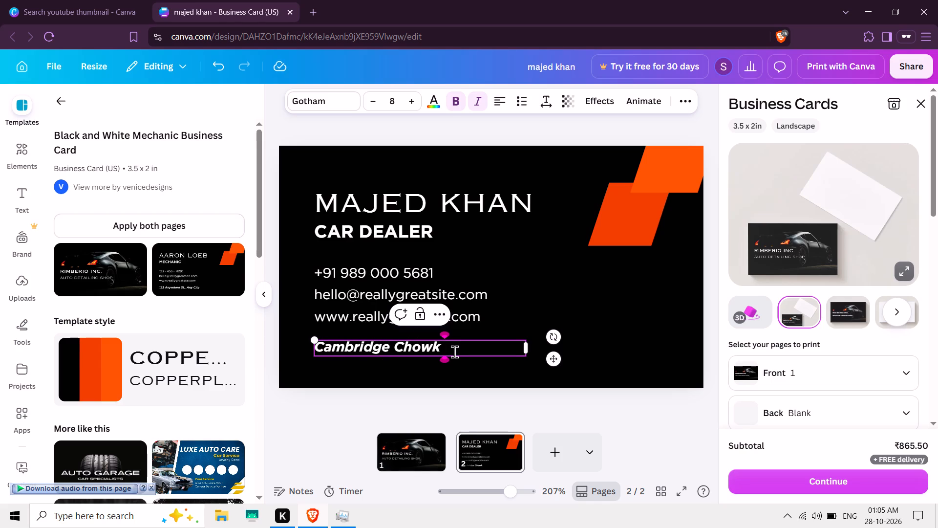
Add the locality name after the landmark in the address on page 2.
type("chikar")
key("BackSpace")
left_click(454, 352)
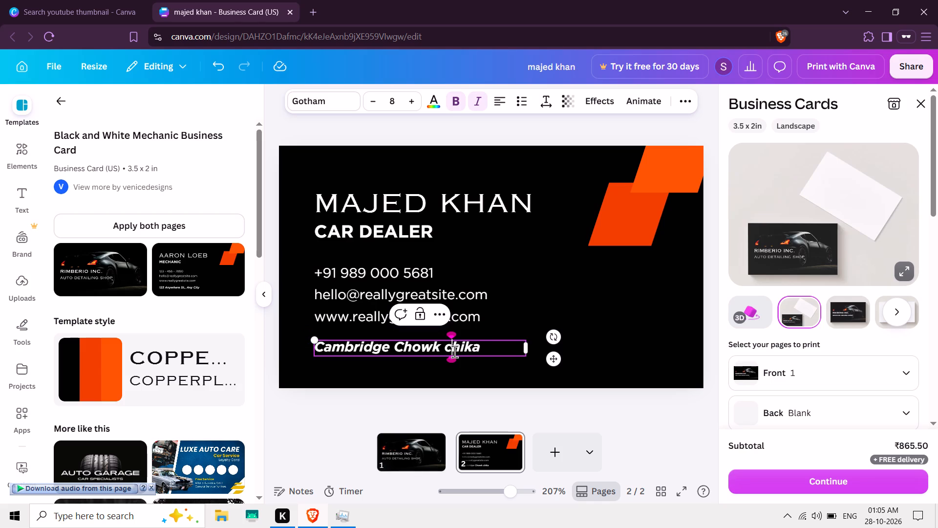
key("BackSpace")
key("c")
key("Right")
key("Right")
key("Right")
key("Right")
key("Right")
key("Right")
key("Right")
key("l")
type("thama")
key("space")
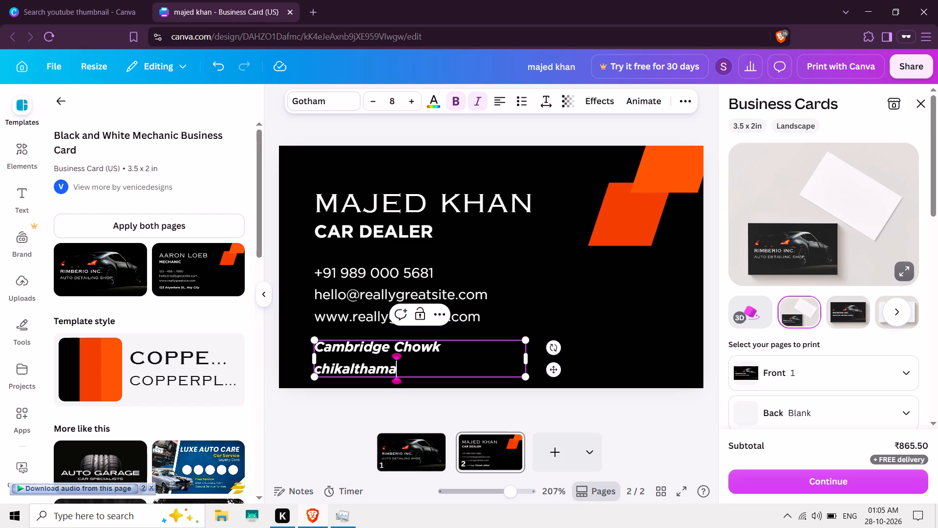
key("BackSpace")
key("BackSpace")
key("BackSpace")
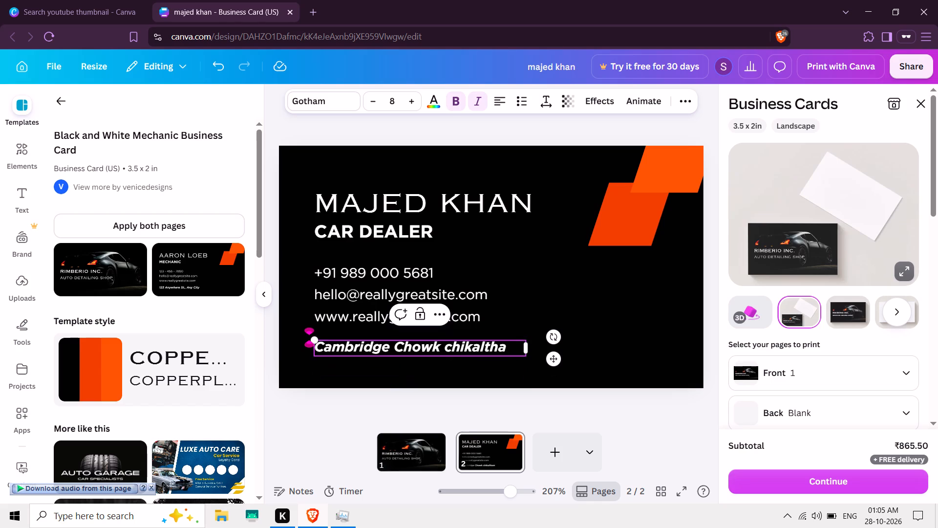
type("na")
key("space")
Complete the address on page 2 with the city name, a slash and the city's three-letter abbreviation.
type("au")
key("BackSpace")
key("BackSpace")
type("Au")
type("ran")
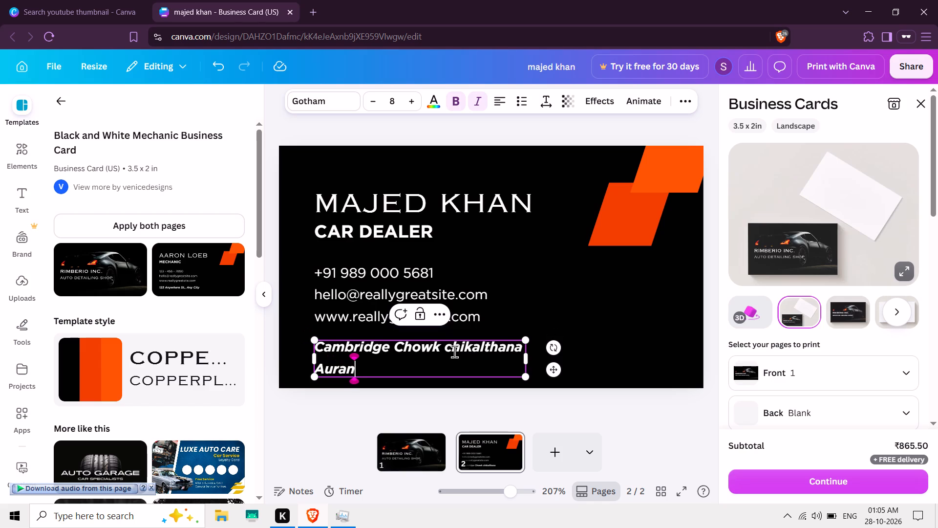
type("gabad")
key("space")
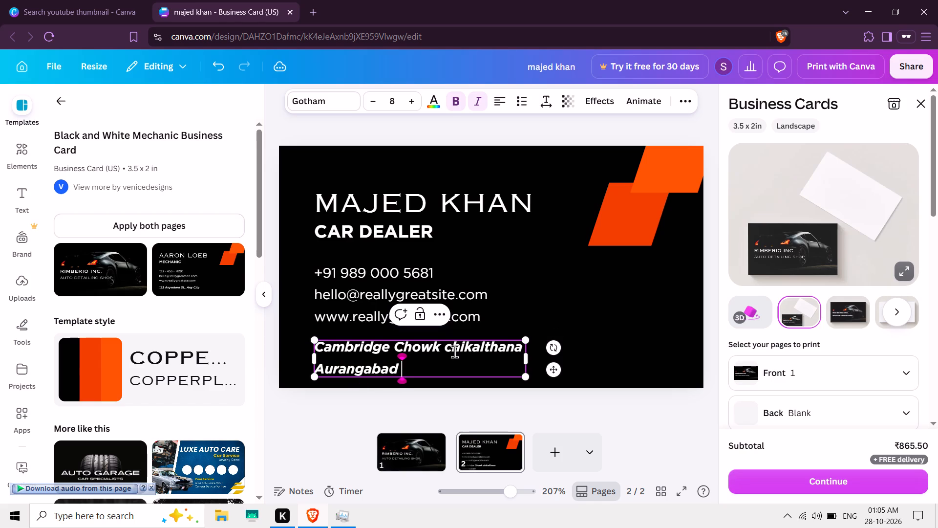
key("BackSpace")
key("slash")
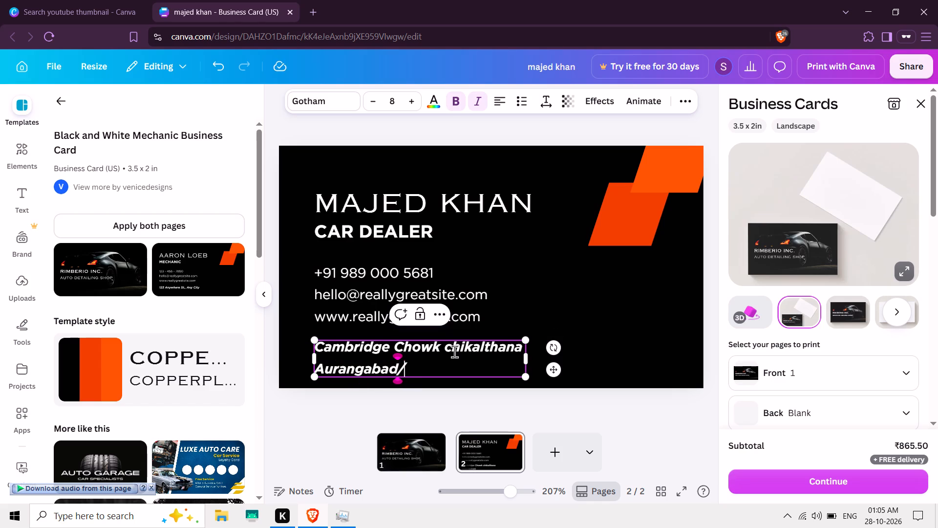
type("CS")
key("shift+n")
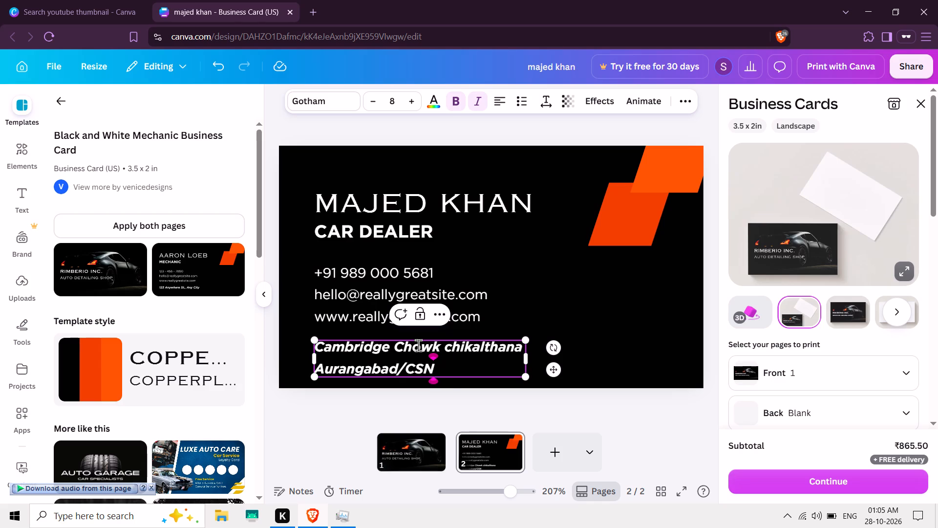
Move the card holder's name and the "Car Dealer" title up towards the top edge of page 2, keeping their left alignment.
left_click(428, 235)
left_click(402, 211)
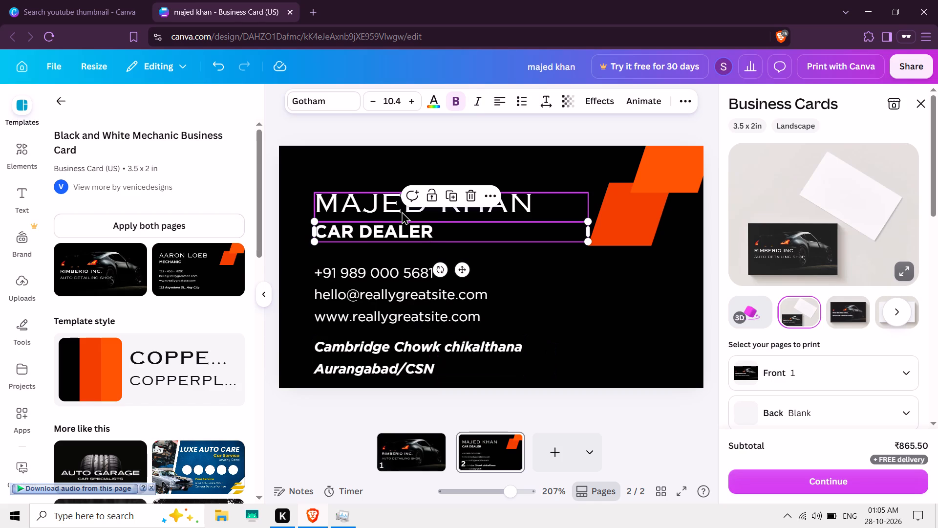
left_click_drag(402, 211, 403, 196)
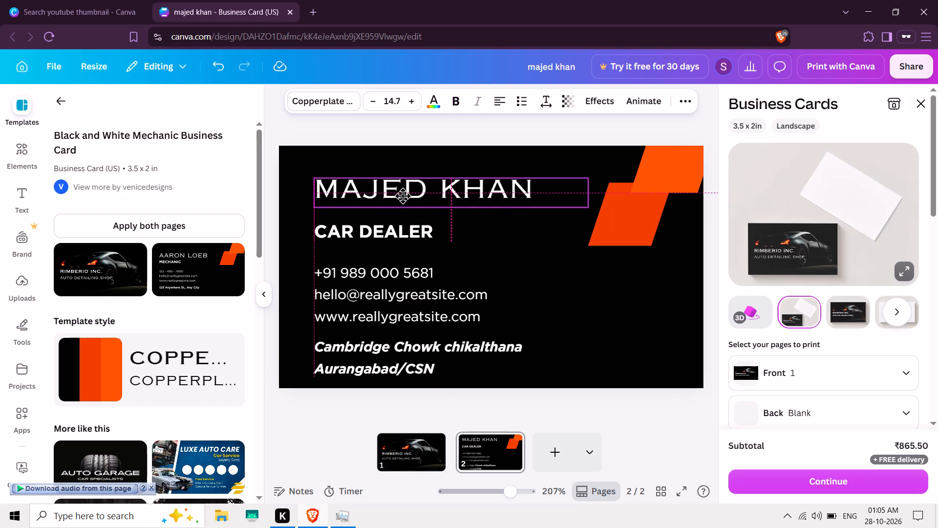
left_click_drag(403, 196, 403, 191)
left_click_drag(383, 222, 384, 201)
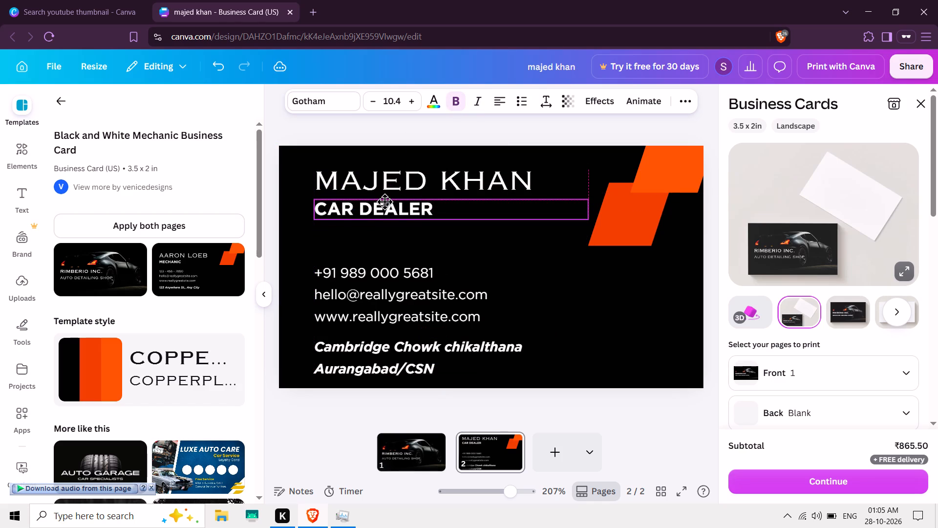
left_click_drag(384, 201, 384, 203)
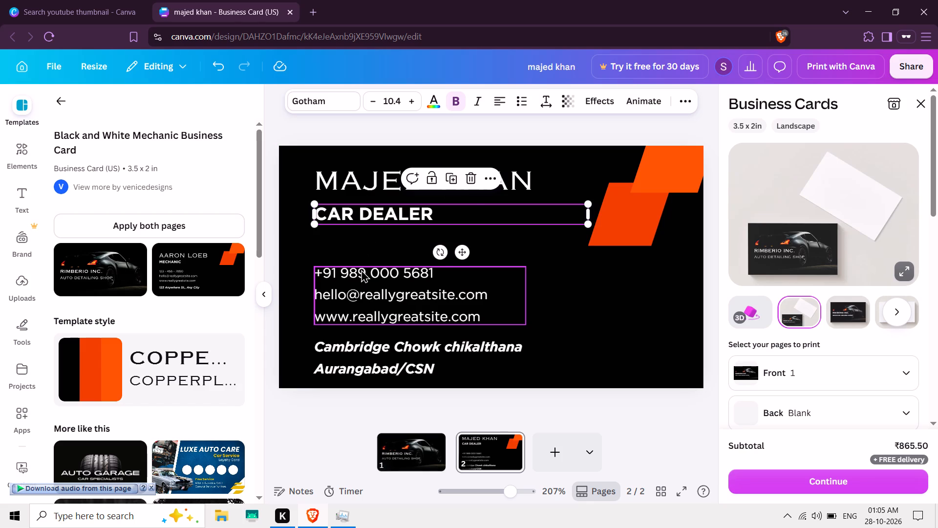
Move the contact details and the two-line address up on page 2, left-aligned beneath the job title.
left_click_drag(361, 270, 363, 247)
left_click_drag(352, 347, 356, 320)
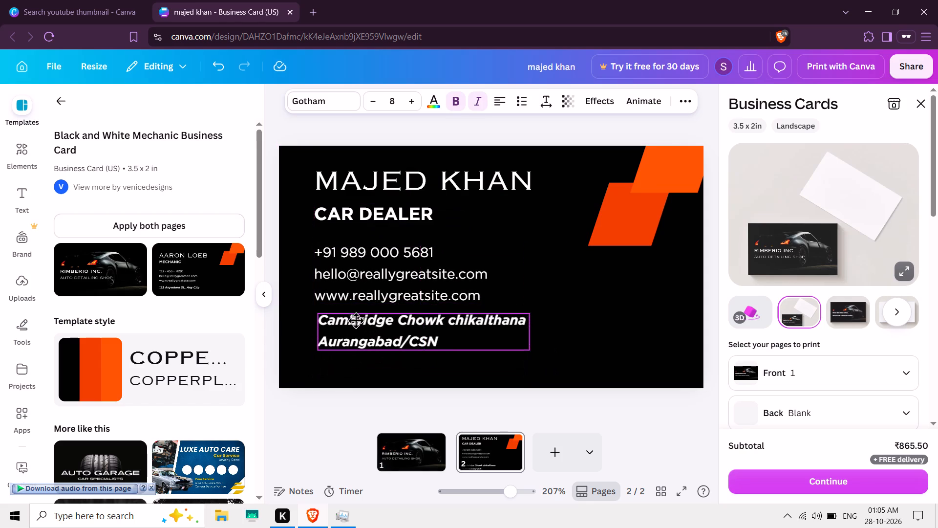
left_click_drag(356, 320, 355, 322)
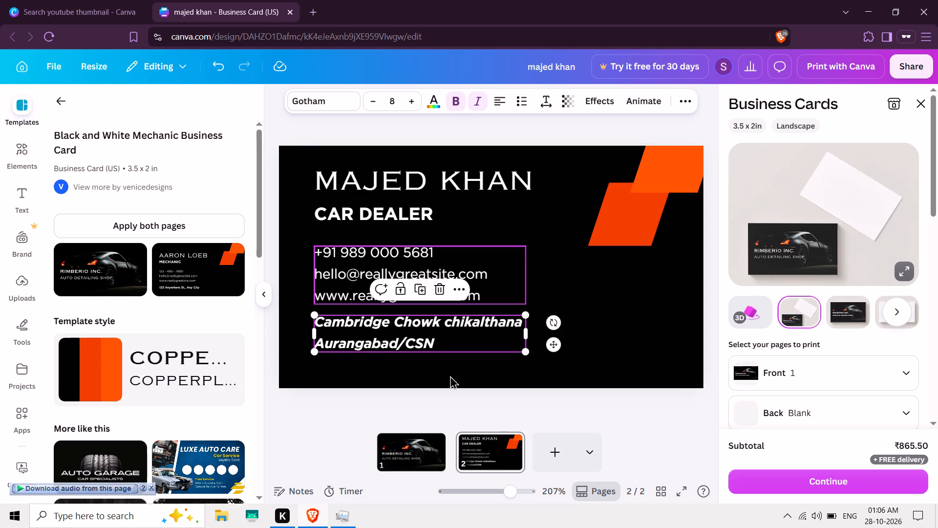
Replace the company name "Rimberio Inc" on page 1 with "Evergreen Autoconsultant", keeping the final period.
left_click(405, 436)
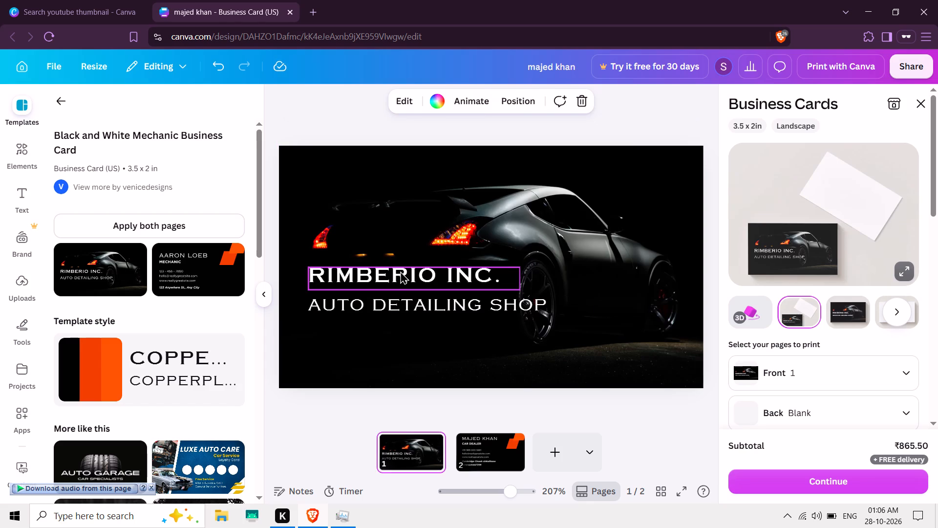
left_click(400, 271)
left_click(485, 275)
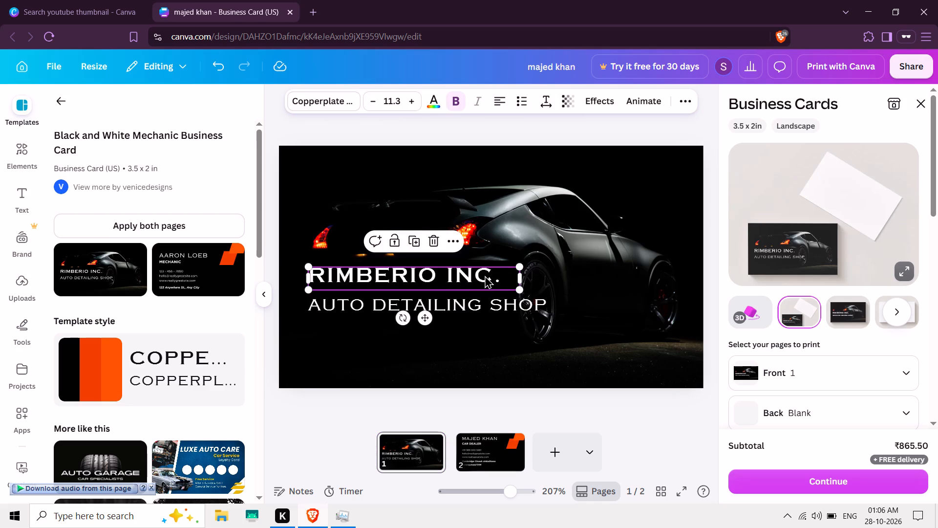
left_click(491, 278)
key("BackSpace")
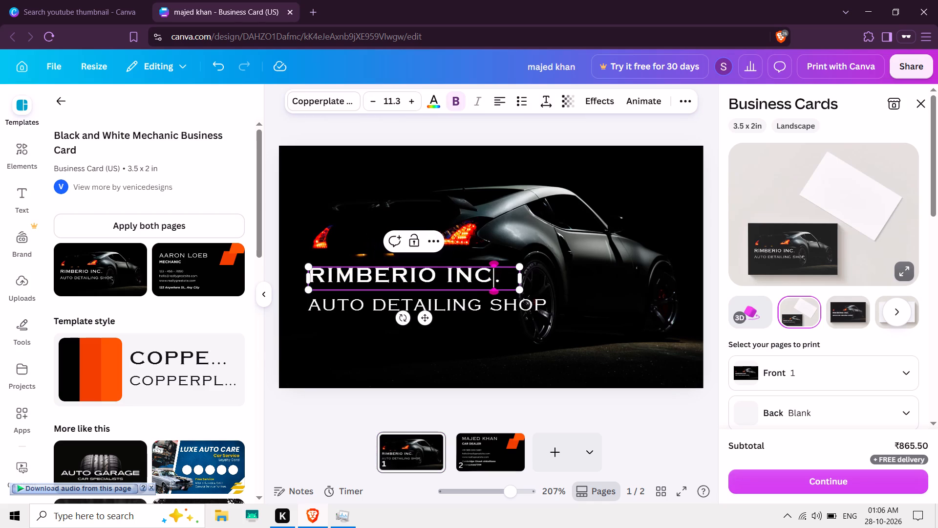
key("BackSpace")
key("BackSpace")
key("BackSpace")
key("BackSpace")
key("BackSpace")
key("BackSpace")
key("BackSpace")
key("BackSpace")
key("BackSpace")
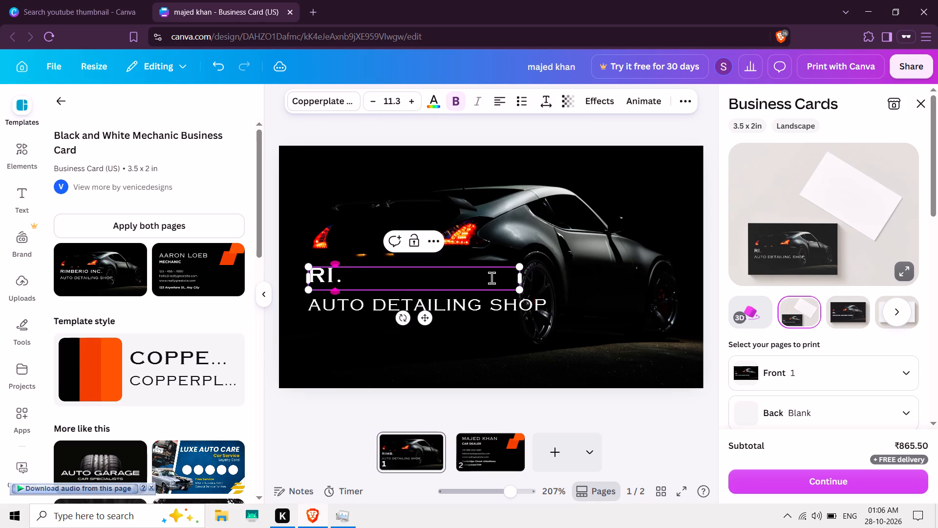
key("BackSpace")
key("BackSpace")
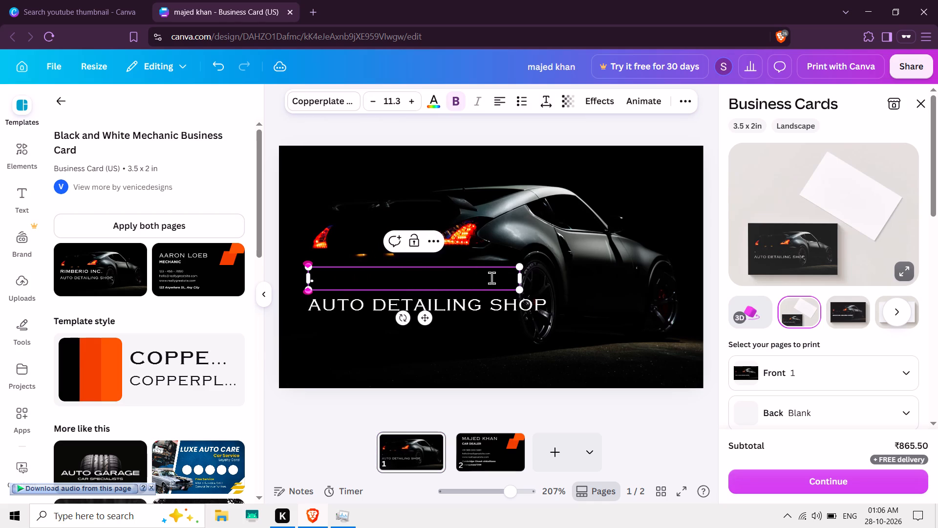
type("ever")
type("gre")
type("en")
key("space")
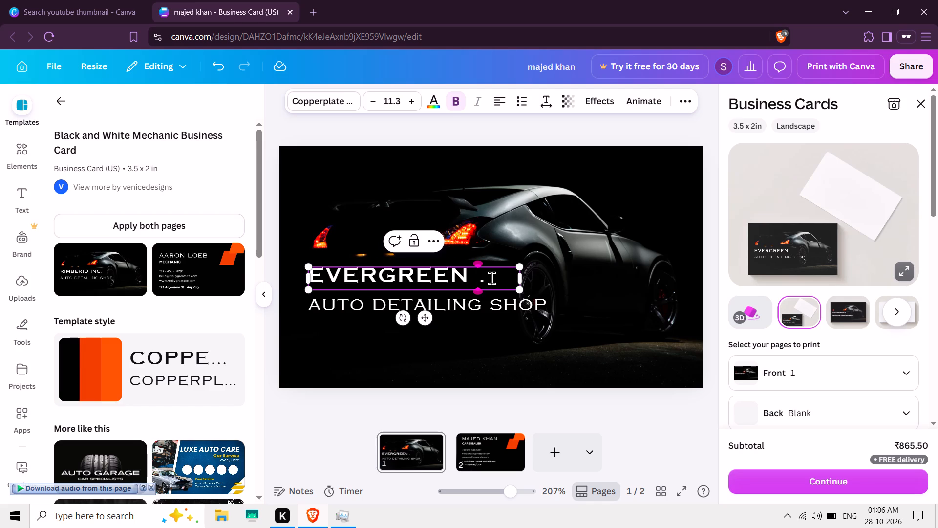
type("auto")
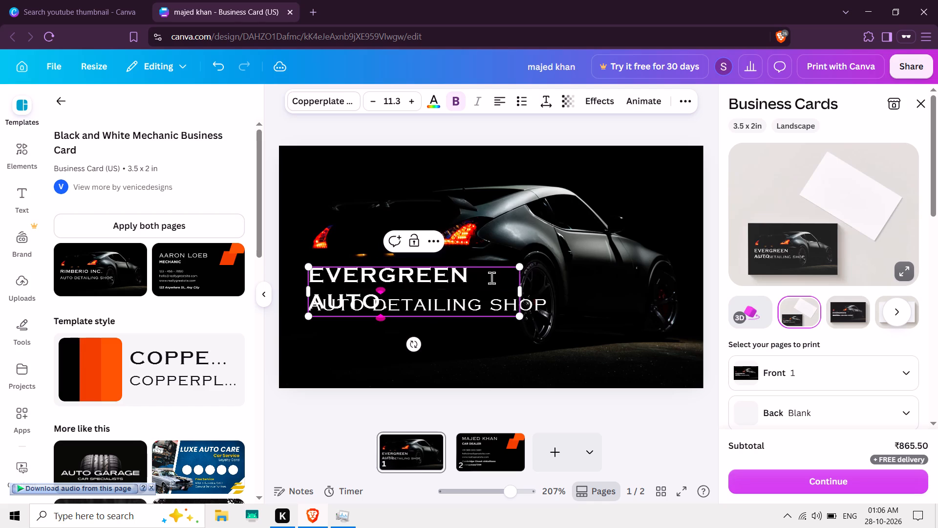
type("consultant")
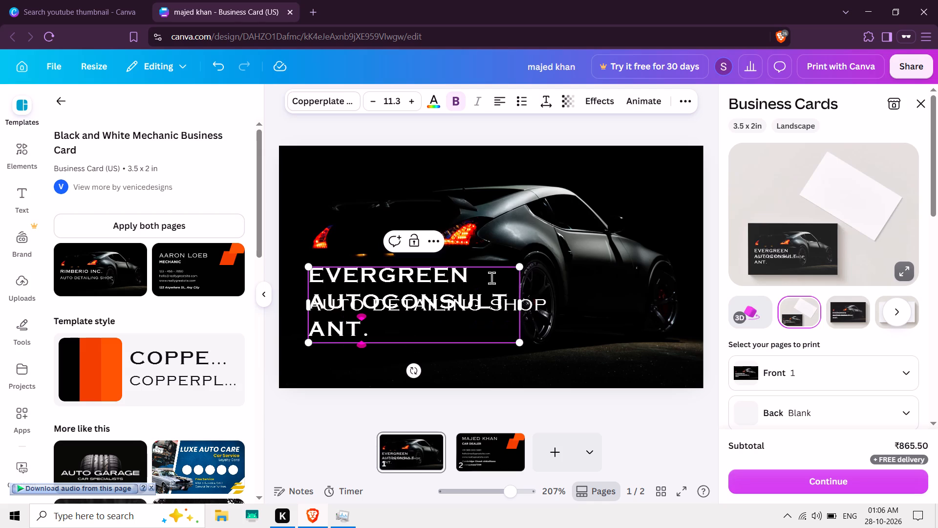
Widen the company name text box on page 1 until "Autoconsultant." fits on a single second line.
left_click(516, 303)
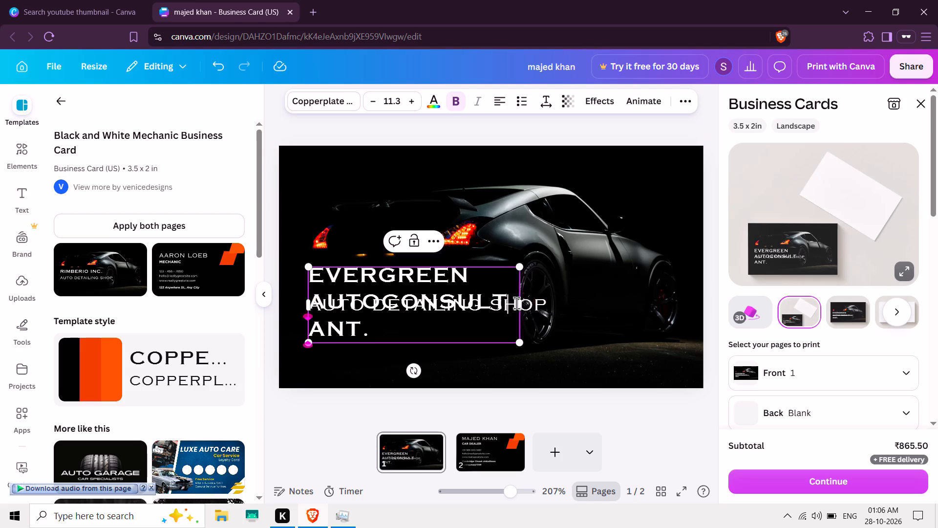
left_click_drag(522, 306, 554, 302)
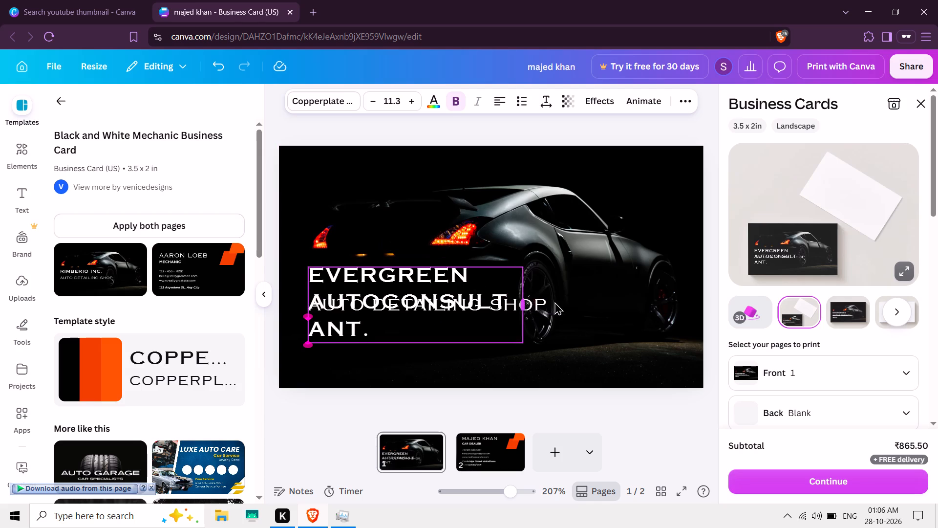
left_click_drag(554, 302, 647, 271)
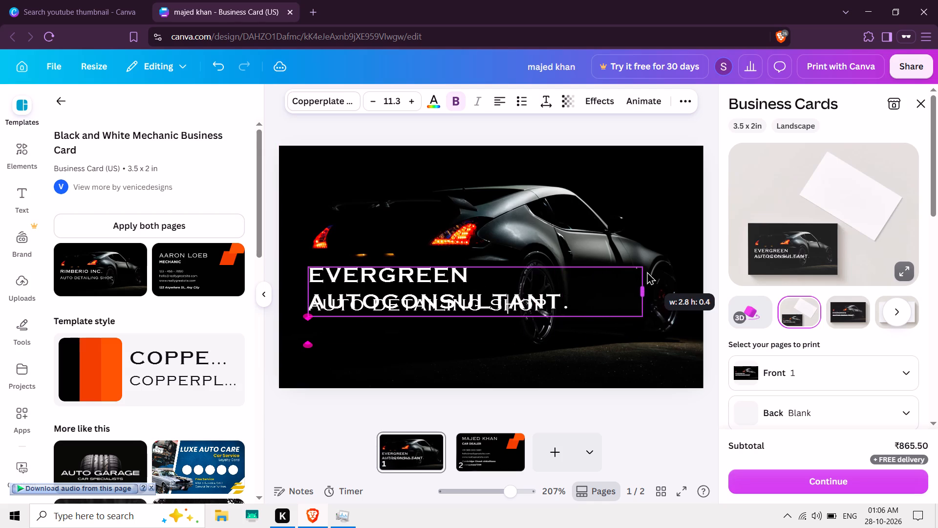
left_click_drag(647, 271, 594, 286)
left_click(410, 335)
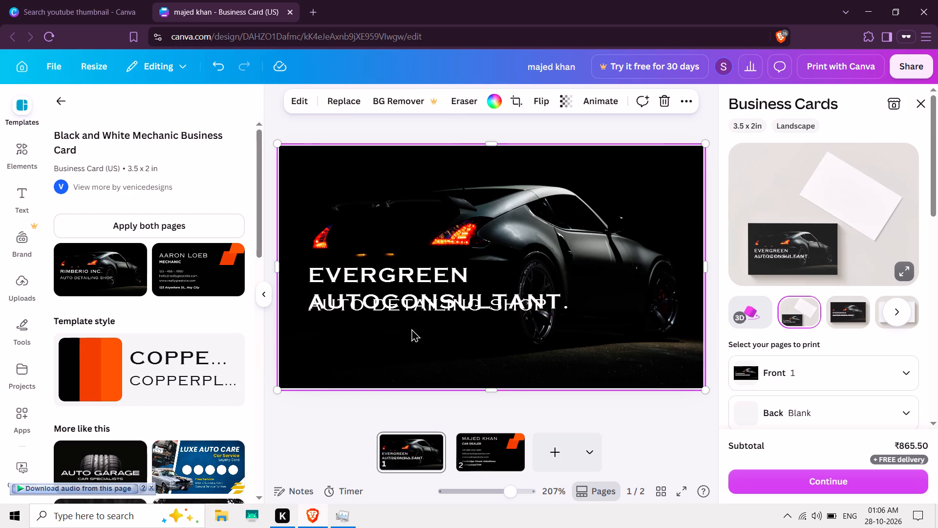
Move the "Auto Detailing Shop" tagline down directly beneath the company name, keeping it left-aligned.
left_click_drag(426, 302, 425, 318)
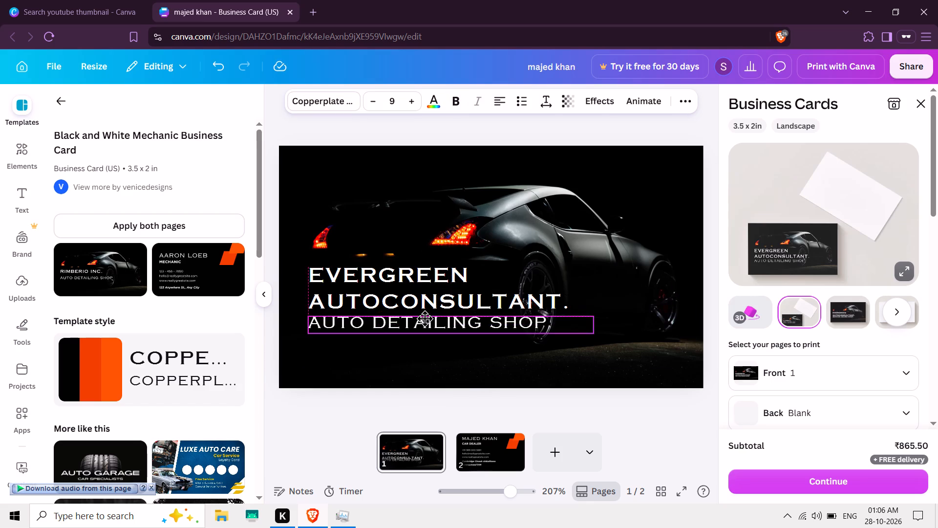
left_click_drag(425, 318, 424, 321)
Split "Autoconsultant" in the company name into the two words "Auto Consultant".
left_click(387, 304)
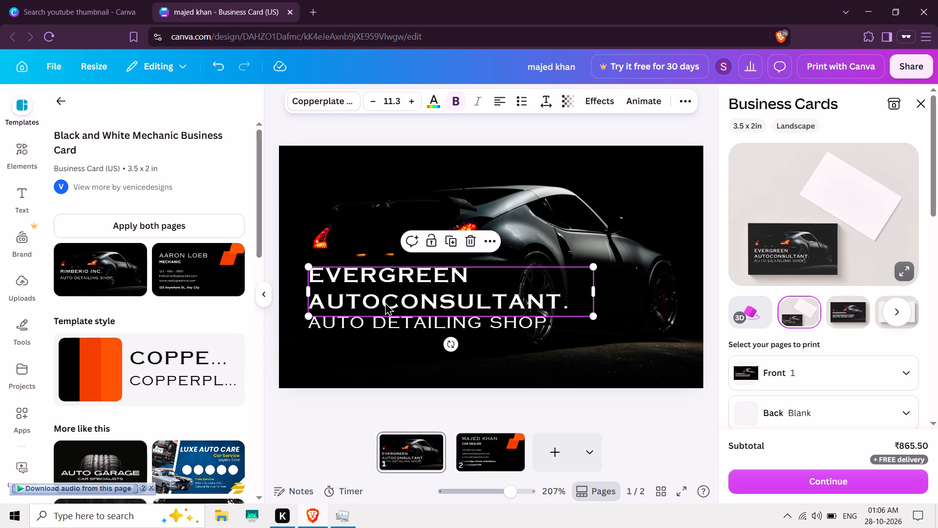
left_click(385, 302)
key("space")
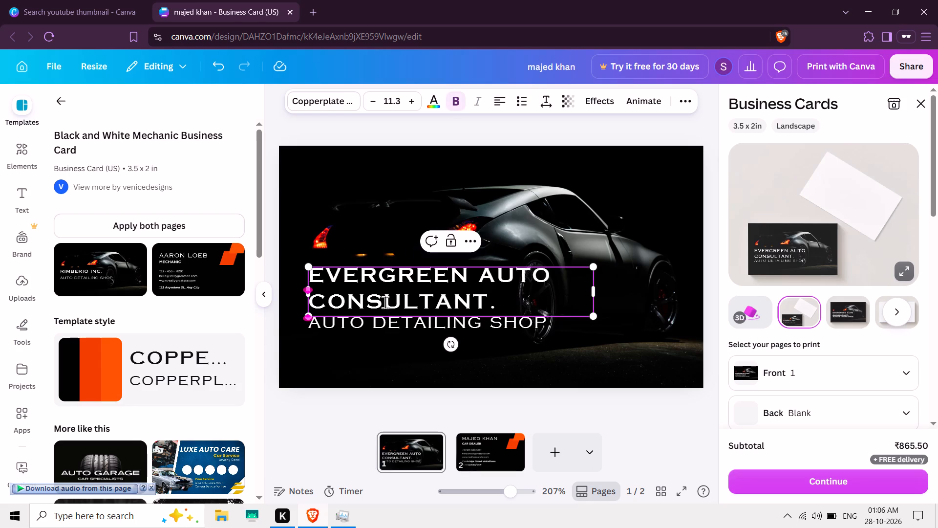
left_click(338, 347)
Move the "Auto Detailing Shop" tagline slightly lower to widen its gap below the company name.
left_click_drag(368, 319, 367, 326)
Replace the tagline "Auto Detailing Shop" on page 1 with "Car Purchase & Sale".
double_click(367, 332)
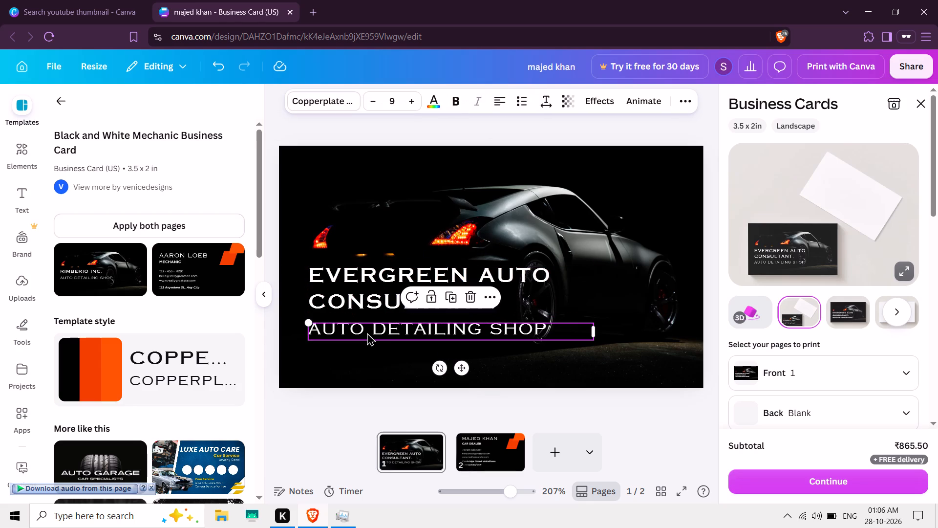
triple_click(424, 325)
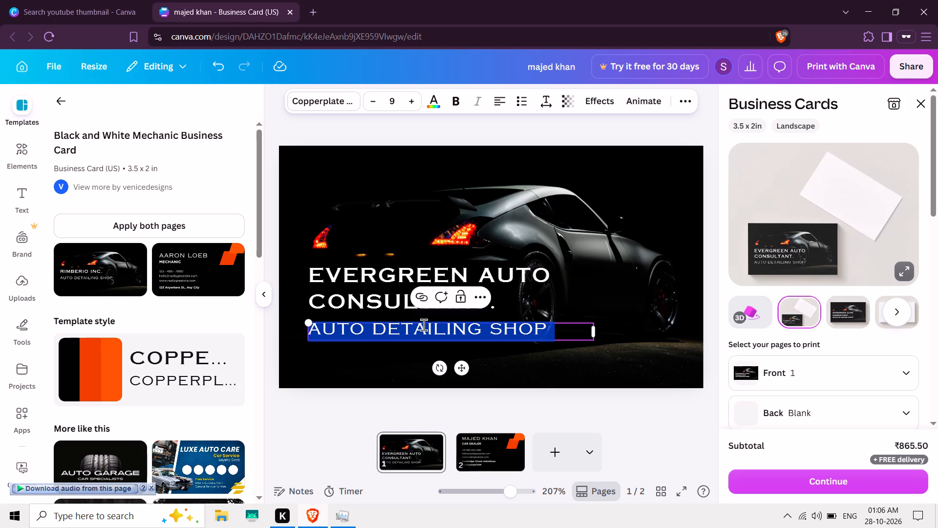
key("BackSpace")
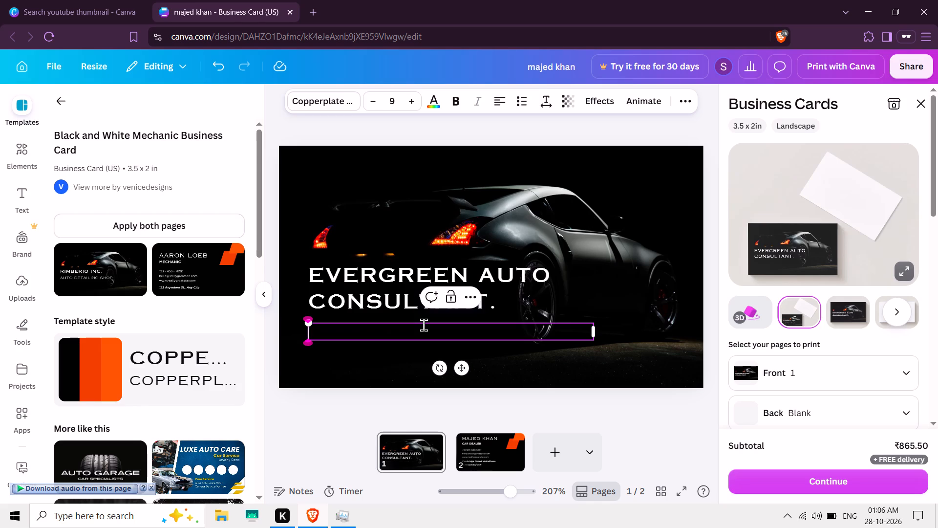
type("ca")
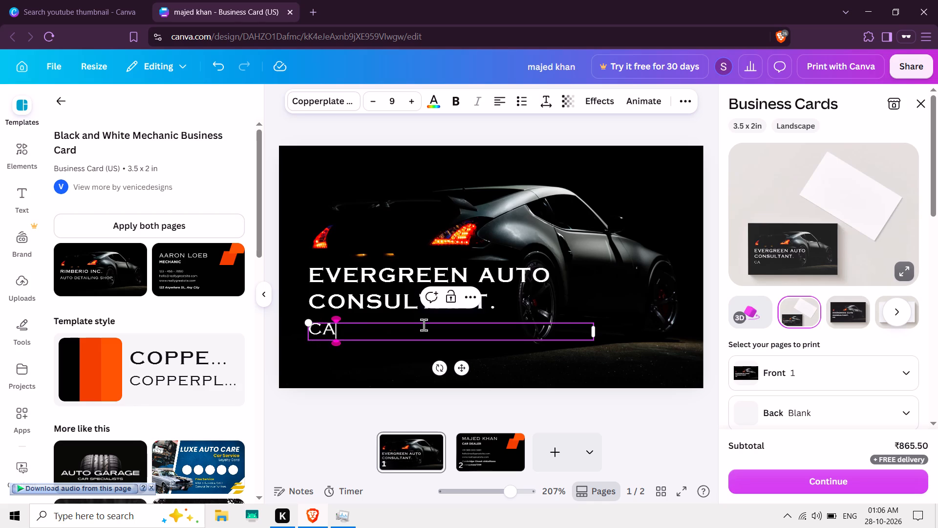
type("r pur")
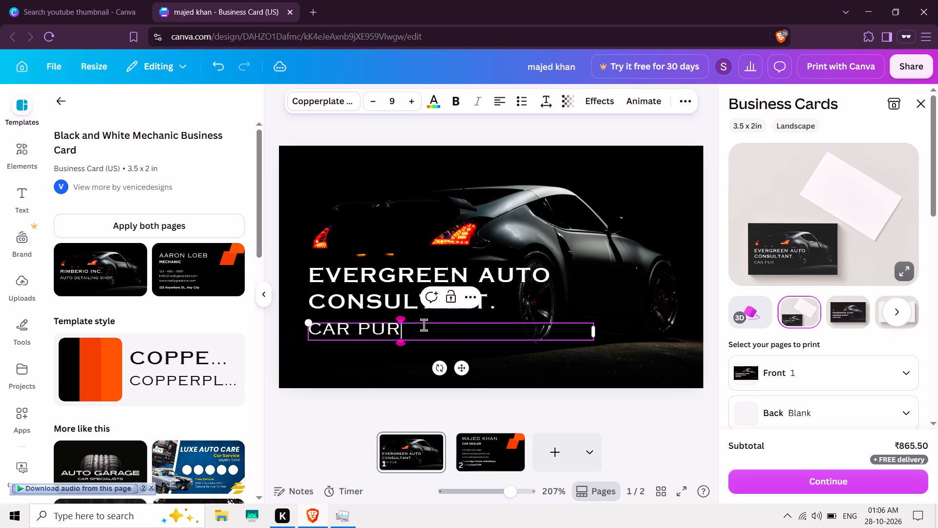
type("cah")
key("equal")
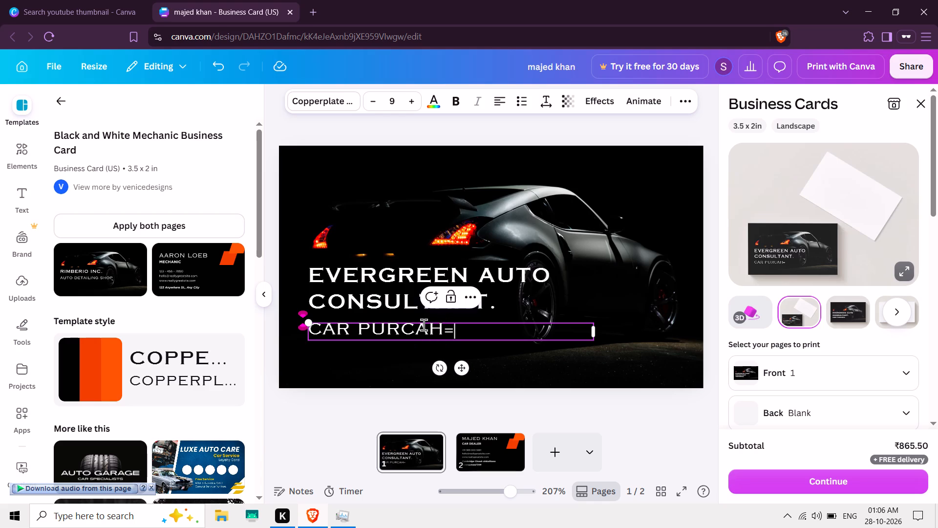
key("BackSpace")
key("BackSpace")
key("BackSpace")
type("hase")
key("space")
key("shift+asciicircum")
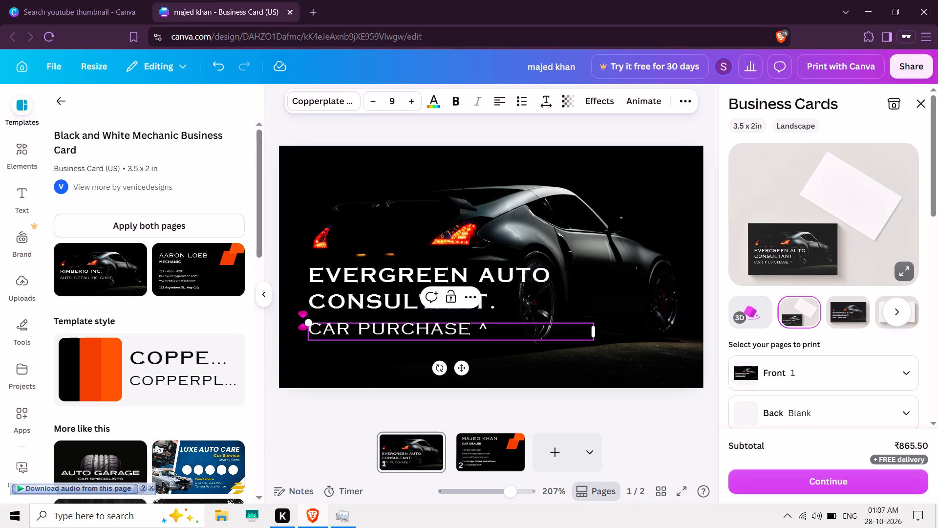
key("BackSpace")
key("shift+ampersand")
key("space")
type("sale")
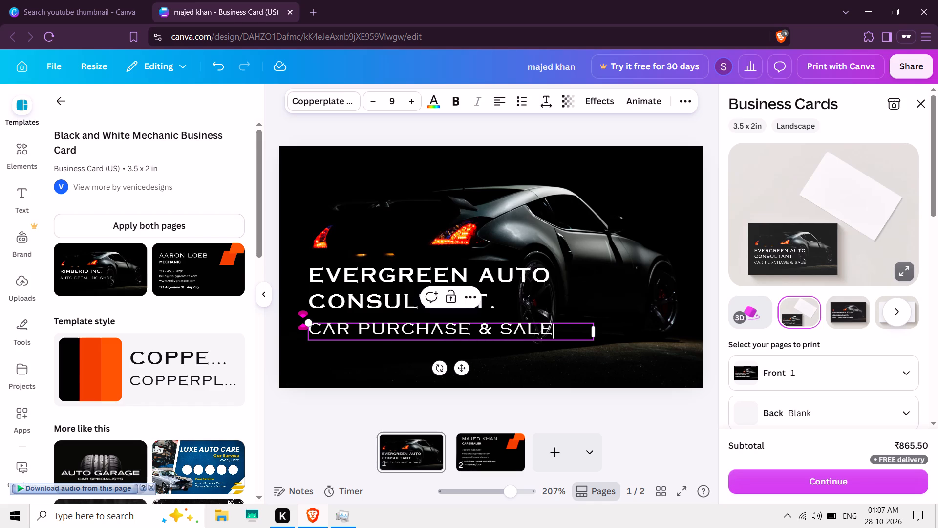
left_click(607, 342)
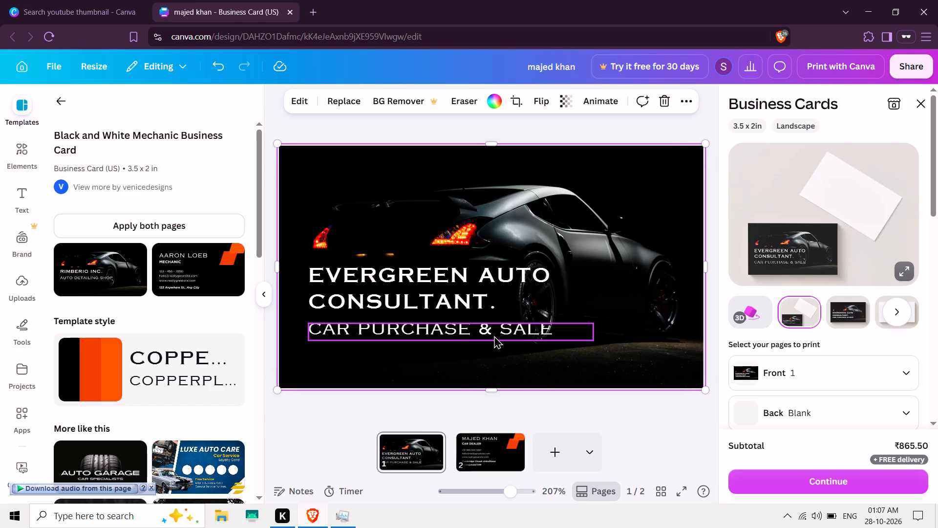
left_click(475, 453)
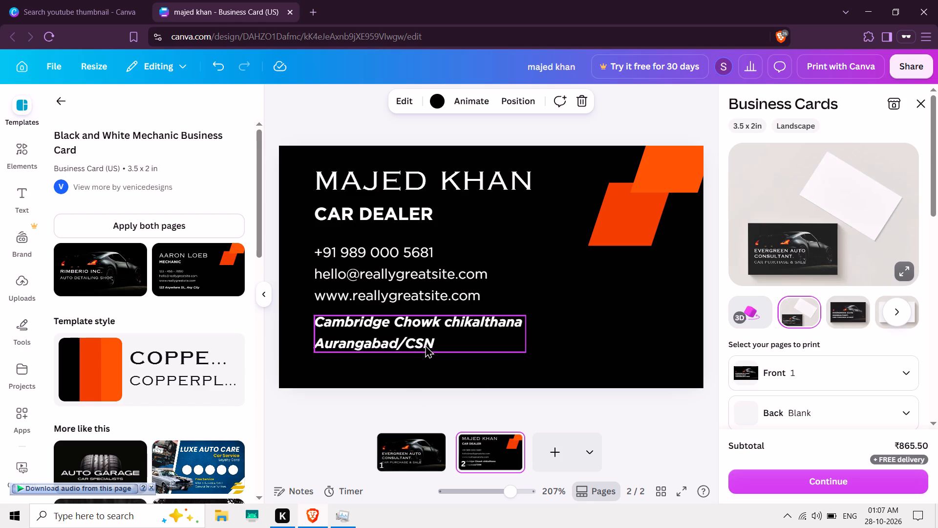
left_click(427, 291)
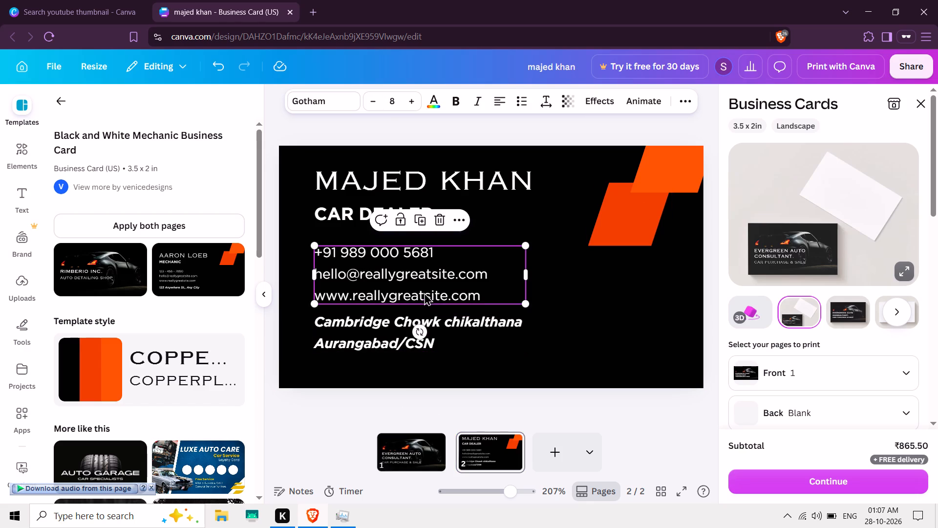
double_click(422, 296)
key("BackSpace")
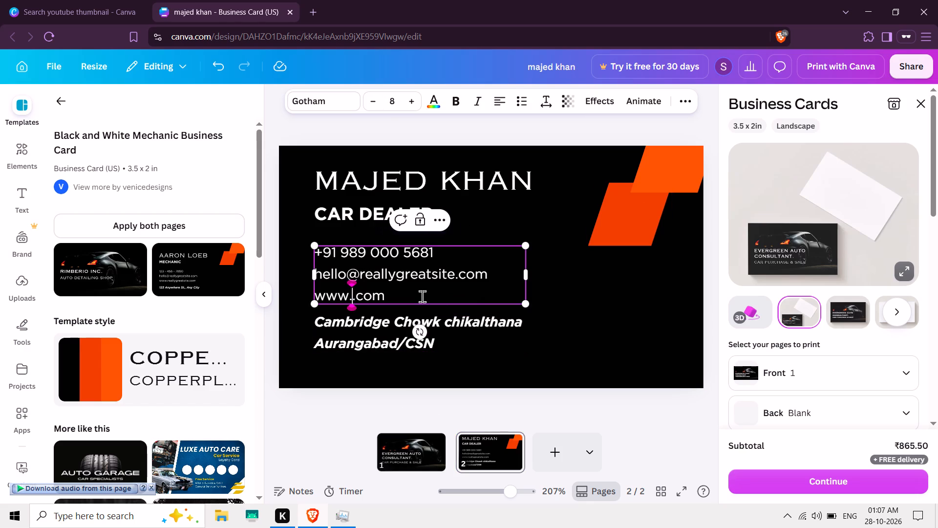
left_click(422, 296)
type("evere")
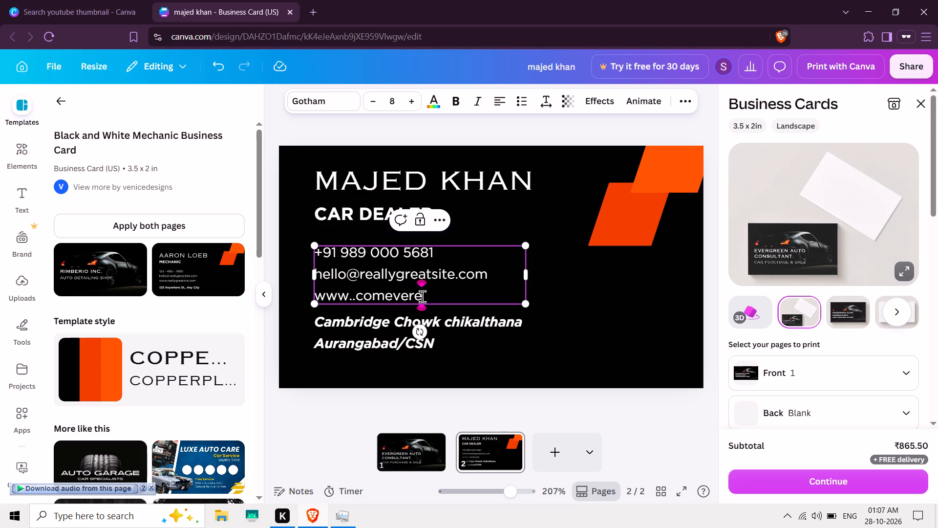
key("BackSpace")
key("BackSpace")
key("BackSpace")
key("BackSpace")
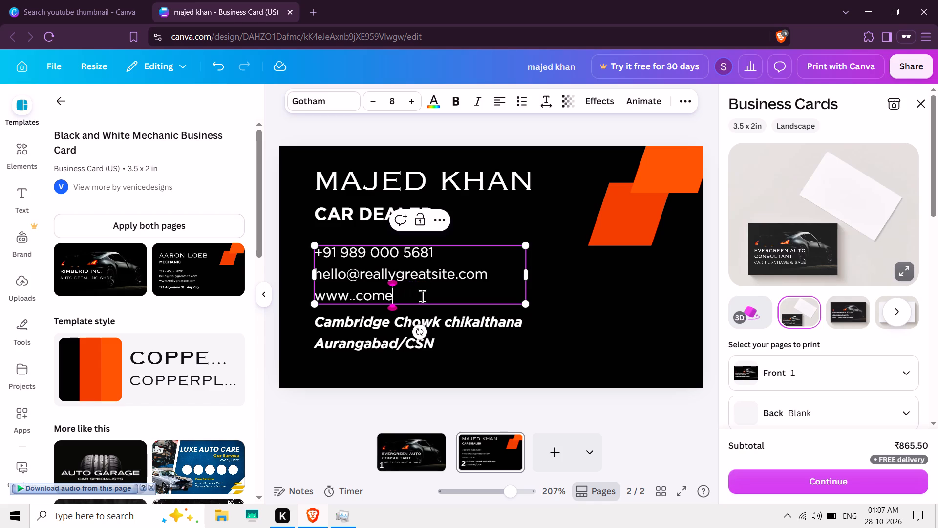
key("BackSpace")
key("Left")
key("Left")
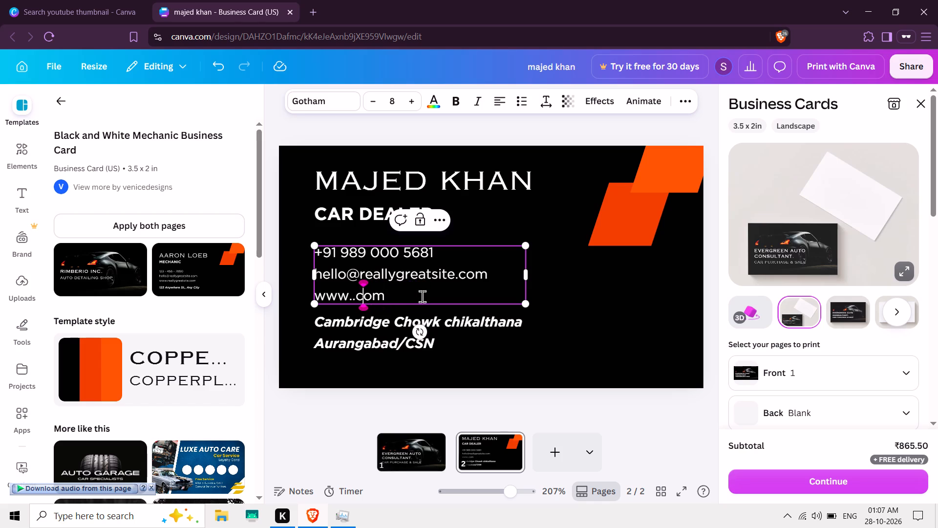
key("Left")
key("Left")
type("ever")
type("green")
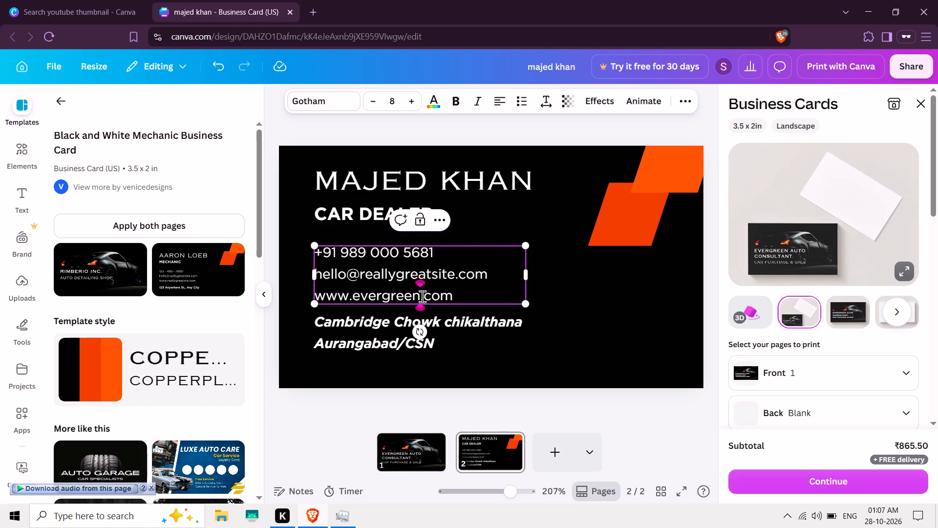
Replace the placeholder domain name "reallygreatsite" in the e-mail line on page 2 with "evergreen", keeping the .com ending.
left_click(450, 271)
key("Down")
left_click(450, 276)
key("Right")
key("BackSpace")
key("BackSpace")
key("BackSpace")
key("BackSpace")
key("BackSpace")
key("BackSpace")
key("BackSpace")
key("BackSpace")
key("BackSpace")
key("BackSpace")
key("BackSpace")
key("BackSpace")
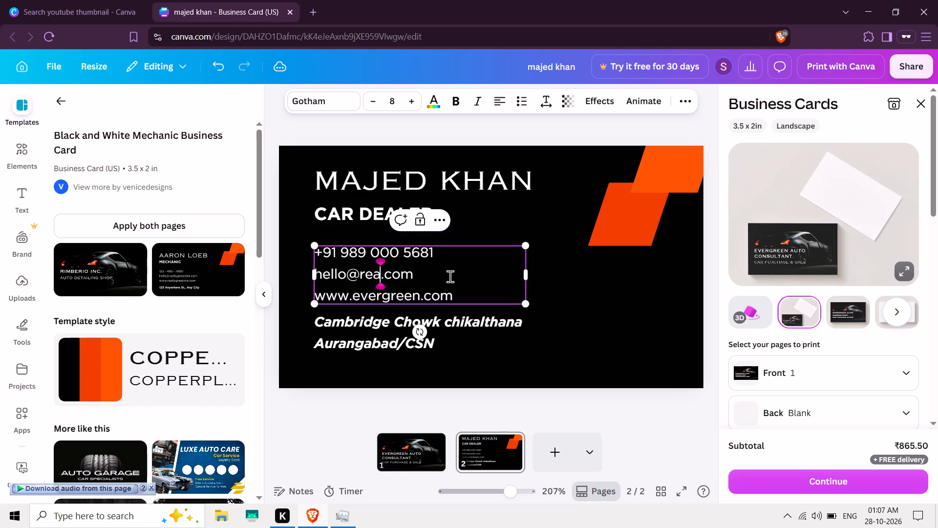
key("BackSpace")
key("BackSpace")
key("BackSpace")
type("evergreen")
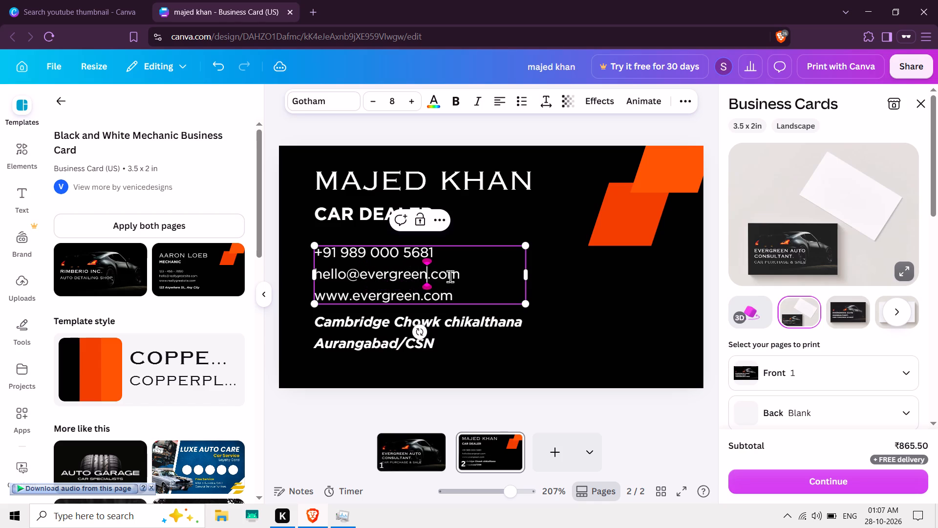
left_click(534, 308)
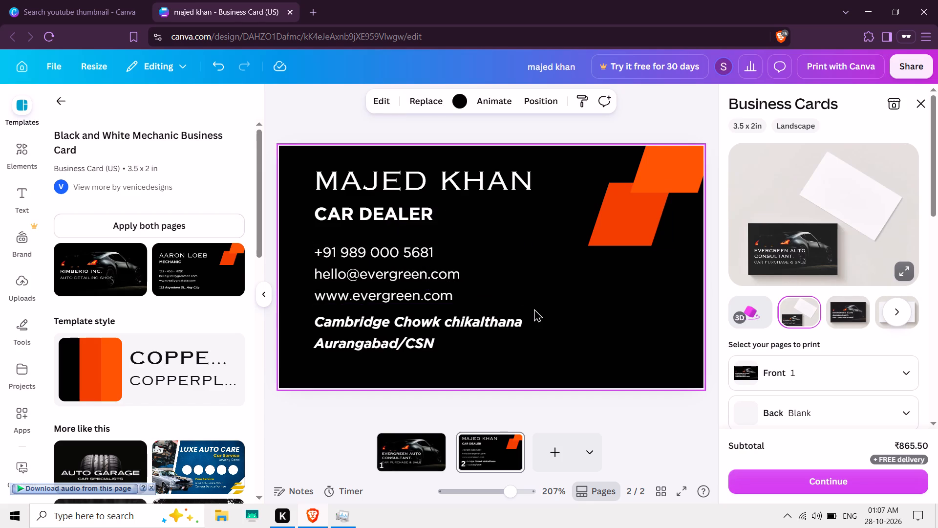
Switch between the front and back pages to review the edited business card.
left_click(409, 460)
left_click(486, 462)
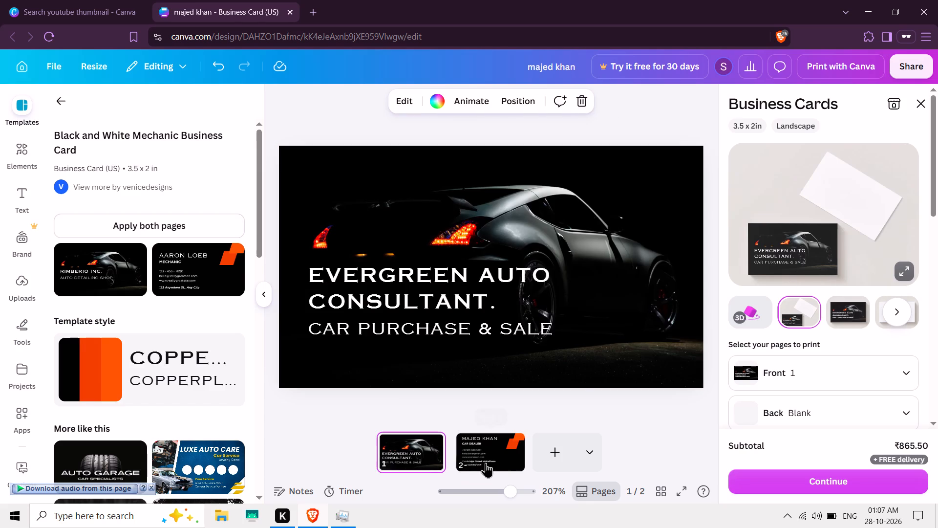
left_click(413, 456)
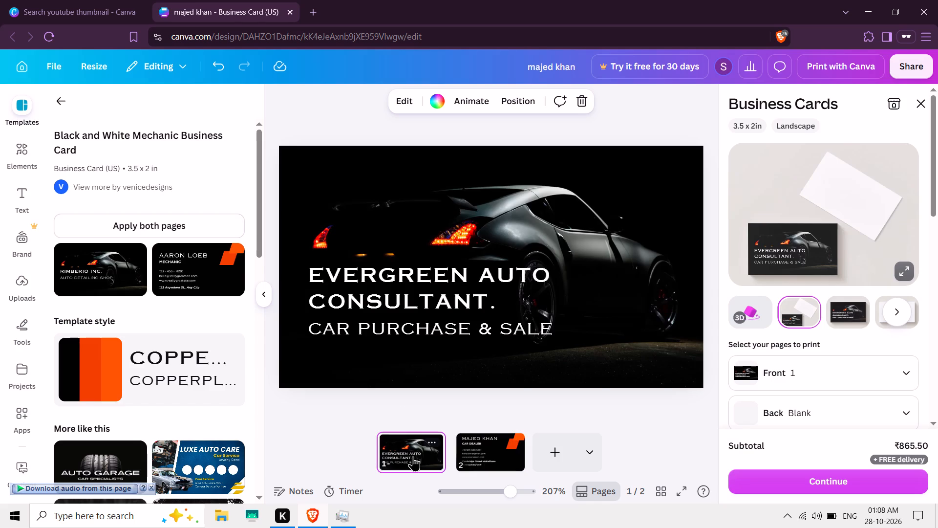
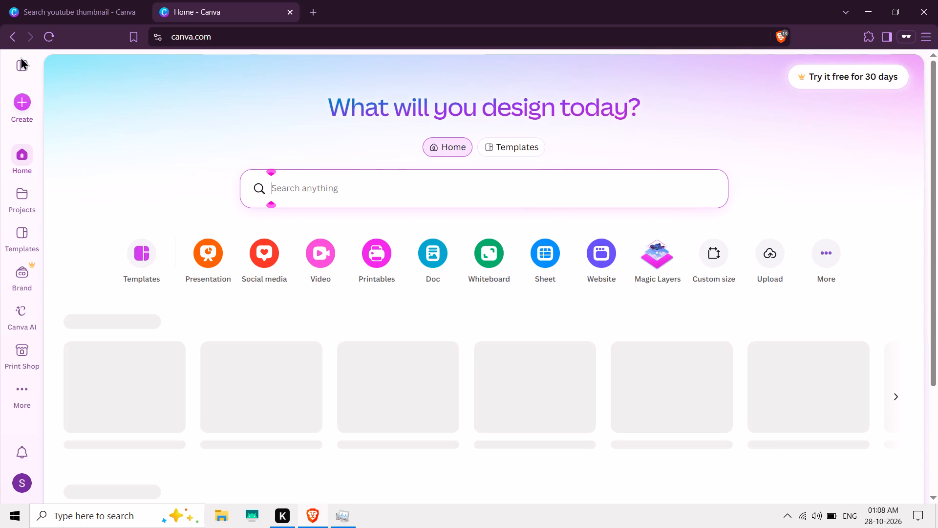
Open the Link in Bio templates from the template categories on the home page.
left_click(937, 298)
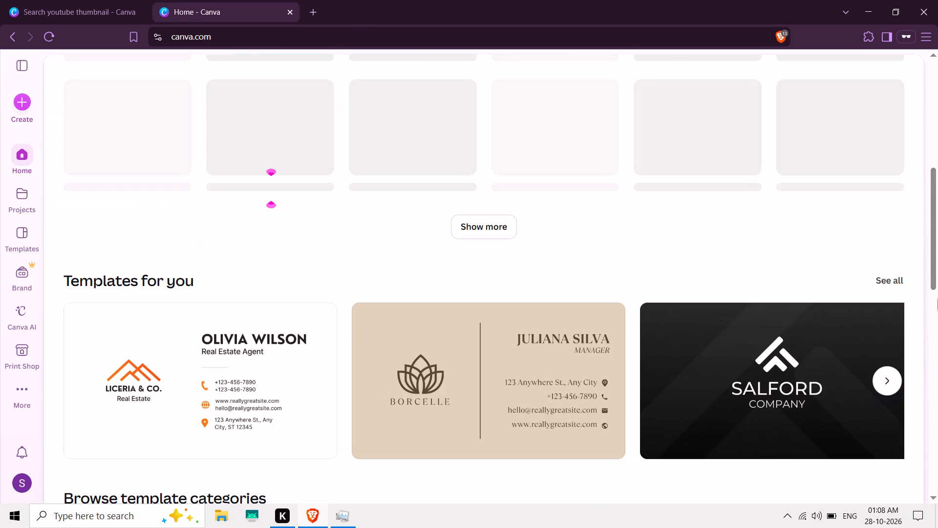
left_click(937, 298)
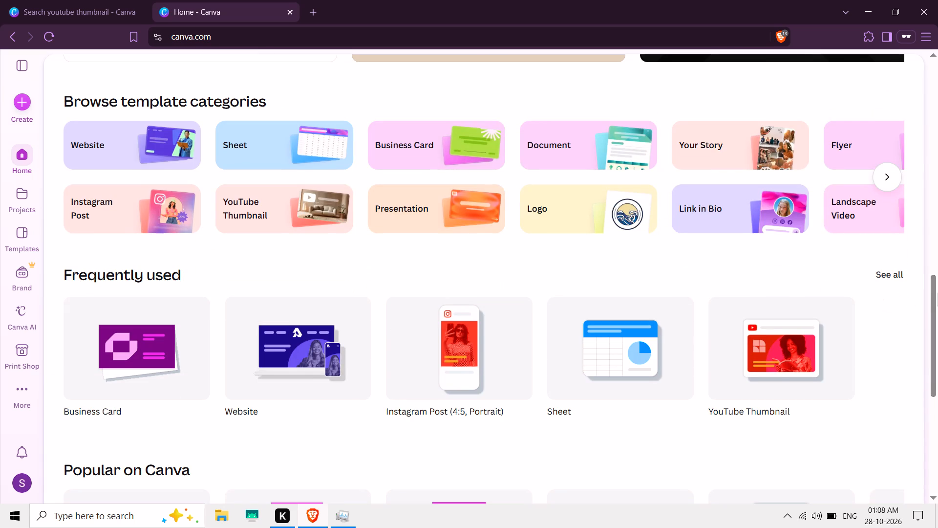
left_click_drag(937, 294, 916, 302)
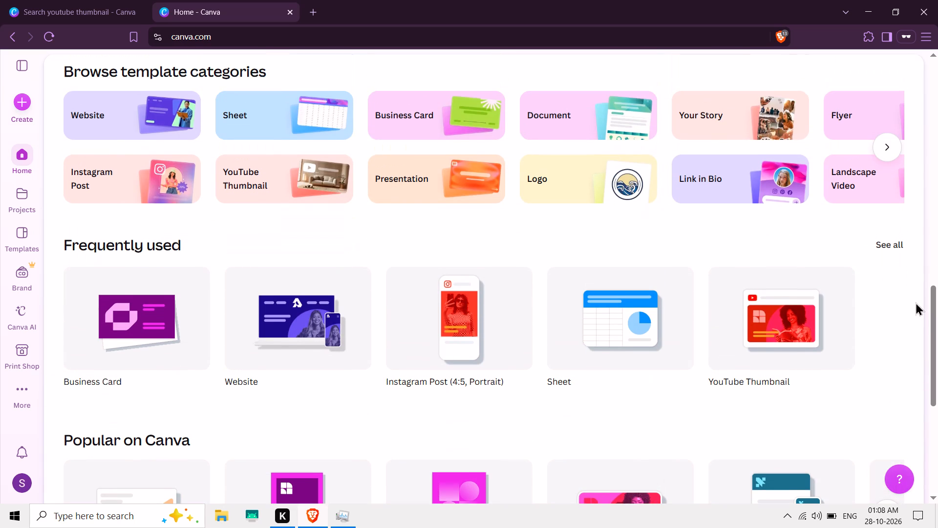
left_click(731, 200)
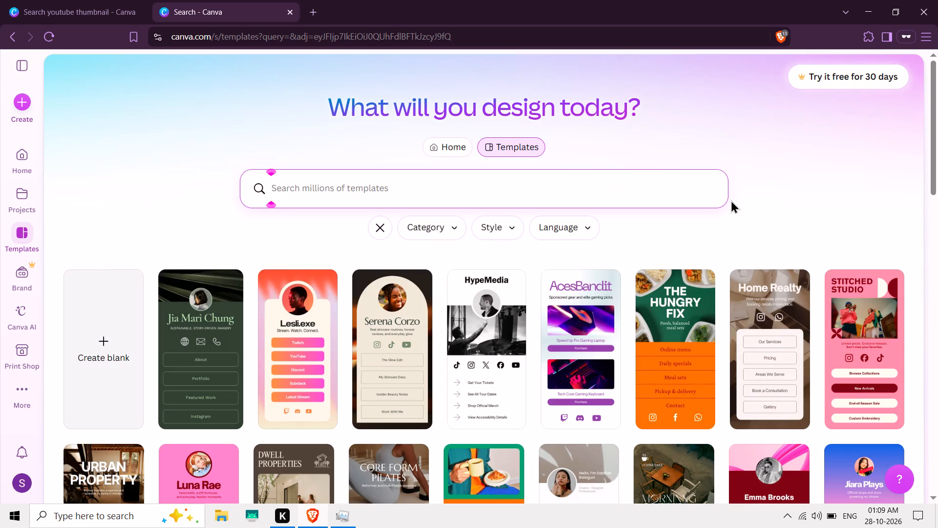
Look through the gallery of Link in Bio templates for a suitable design, returning to the start of the gallery.
left_click(937, 242)
left_click(937, 242)
left_click_drag(937, 242, 937, 190)
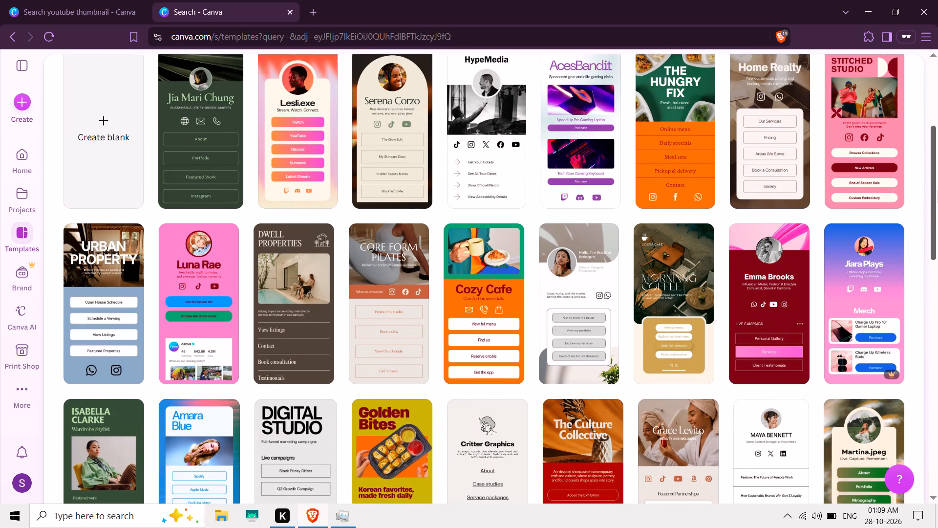
left_click_drag(937, 190, 937, 178)
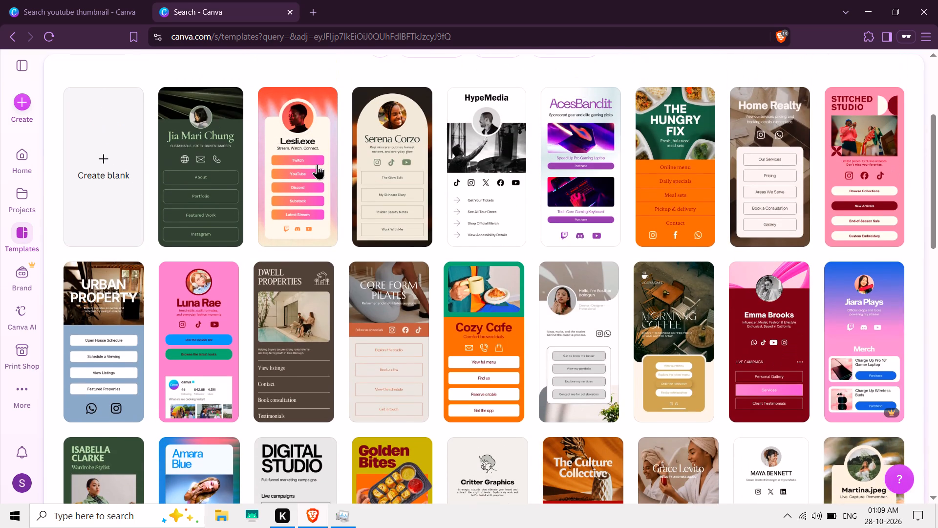
left_click(937, 326)
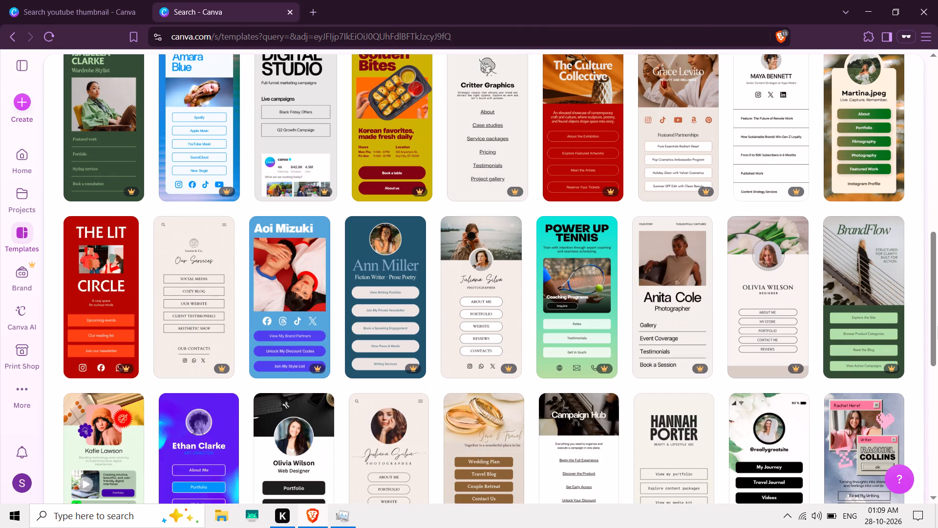
left_click_drag(937, 326, 809, 436)
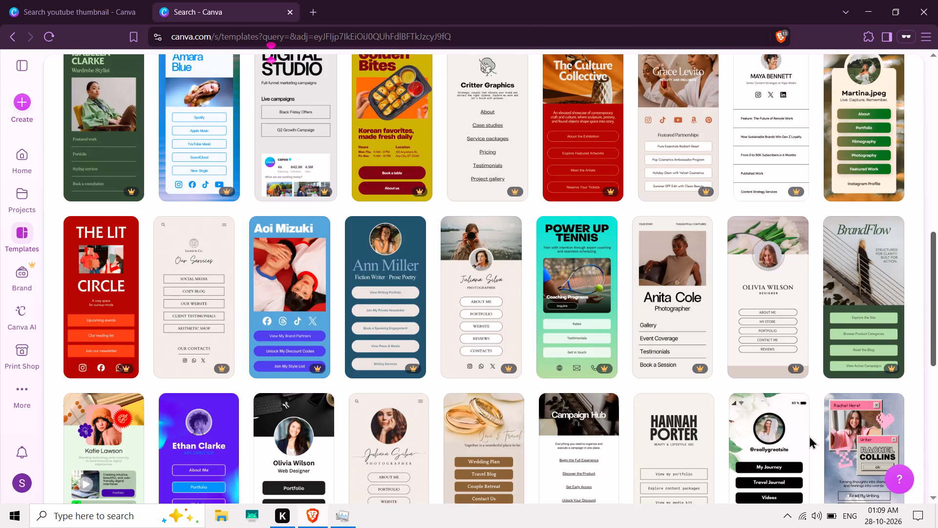
left_click_drag(809, 436, 878, 456)
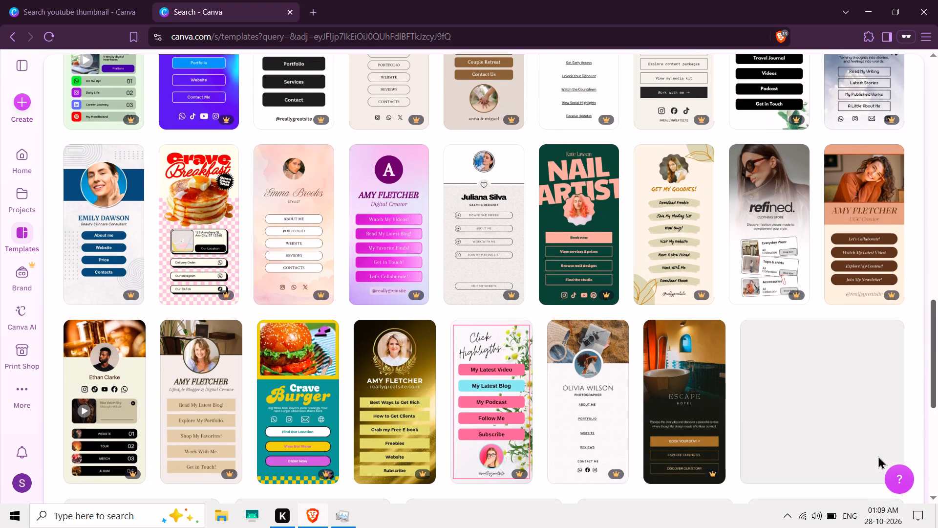
left_click_drag(878, 456, 889, 255)
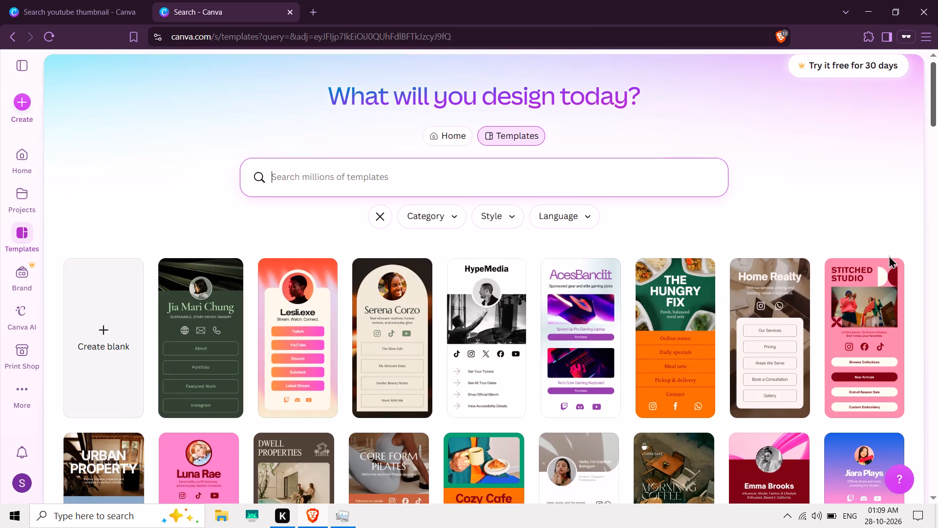
Preview the dark green Creative Services mobile website template, close the preview and continue browsing the gallery.
left_click_drag(889, 255, 889, 255)
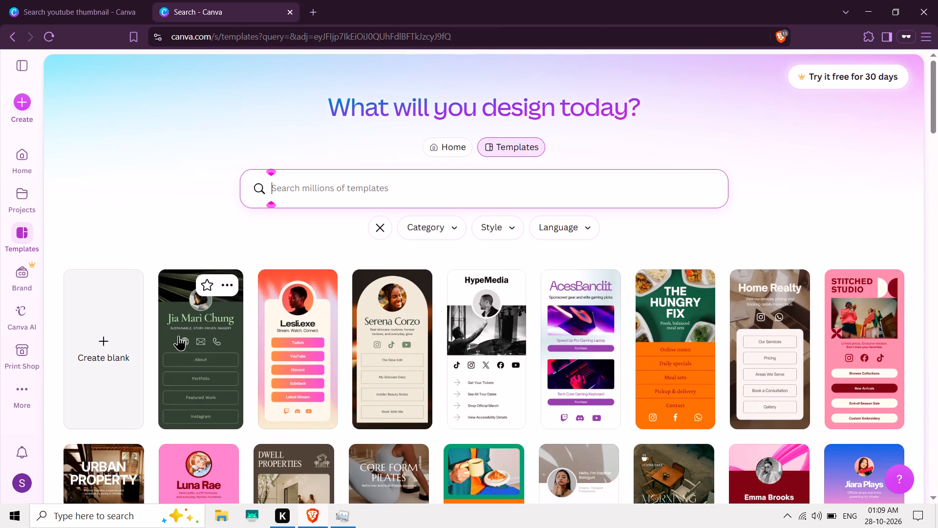
left_click(210, 354)
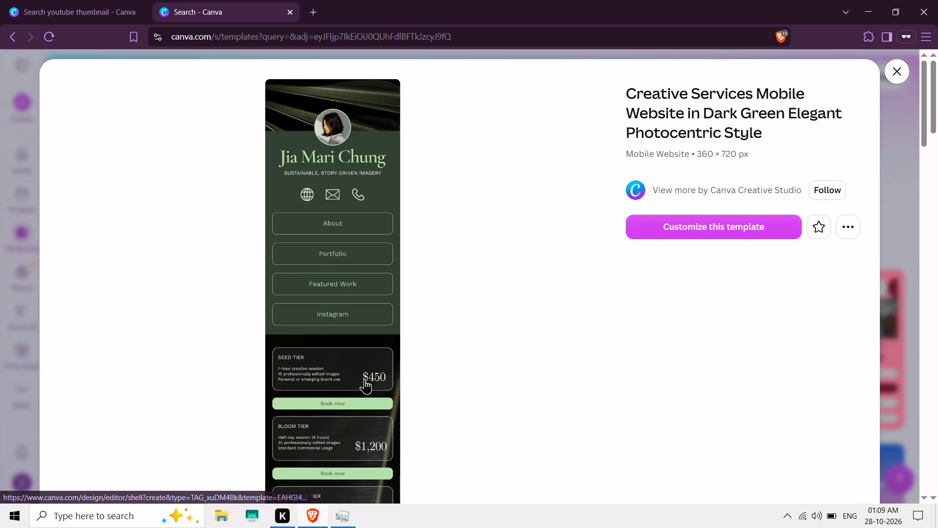
left_click(890, 202)
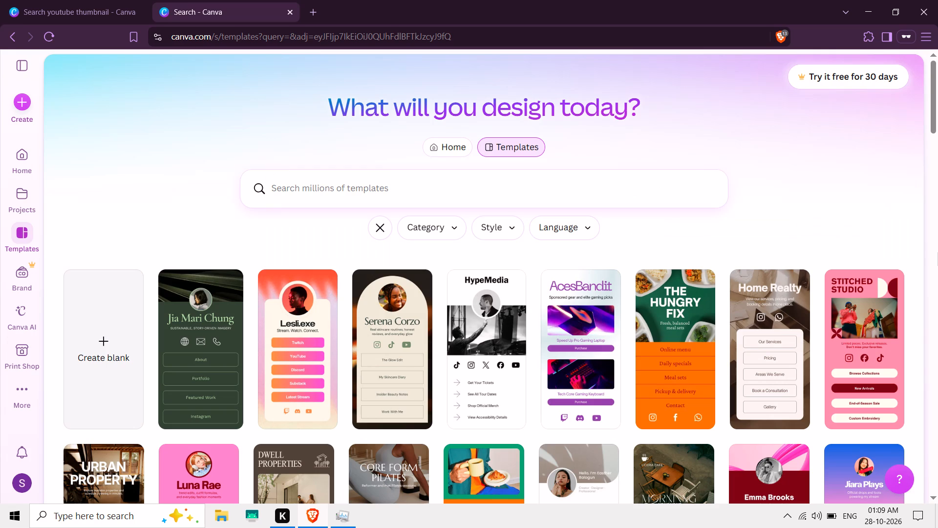
left_click(937, 268)
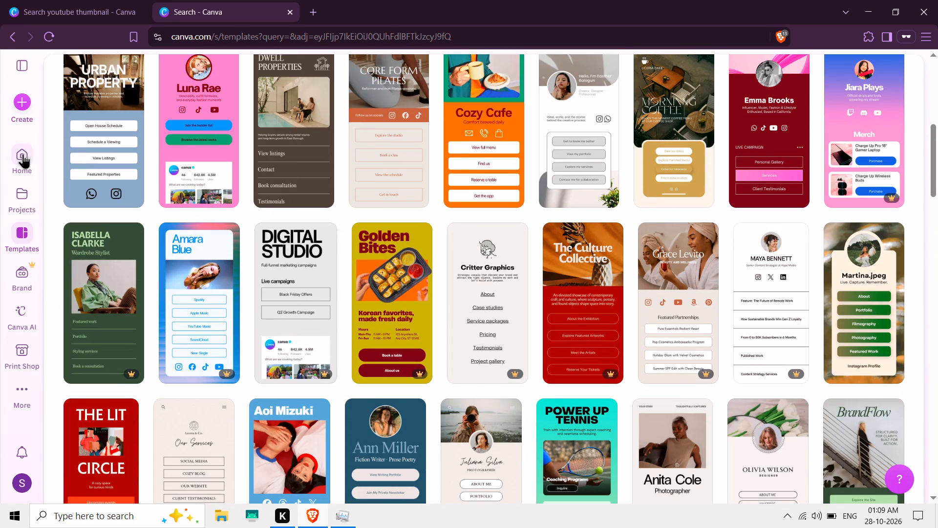
Return to the home page and start a new design from one of the Popular on Canva formats.
left_click(23, 154)
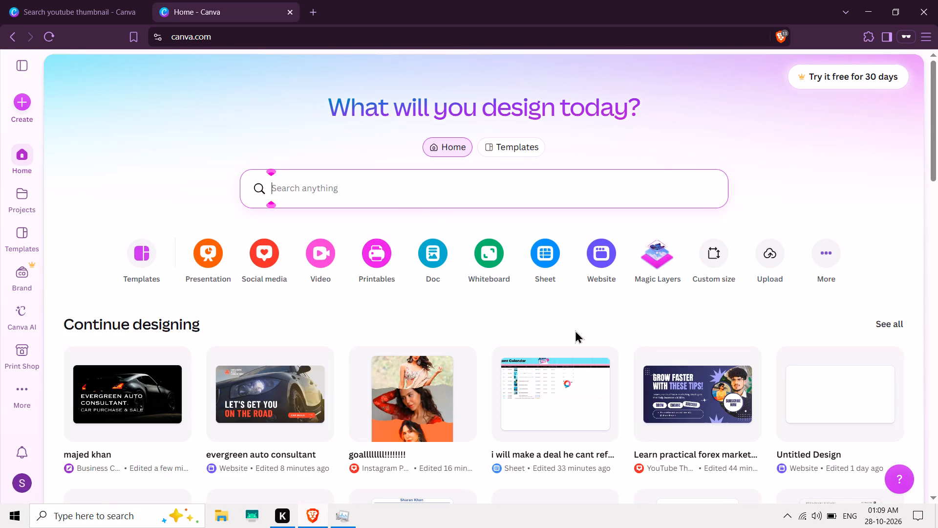
left_click(937, 369)
left_click(937, 369)
left_click(937, 369)
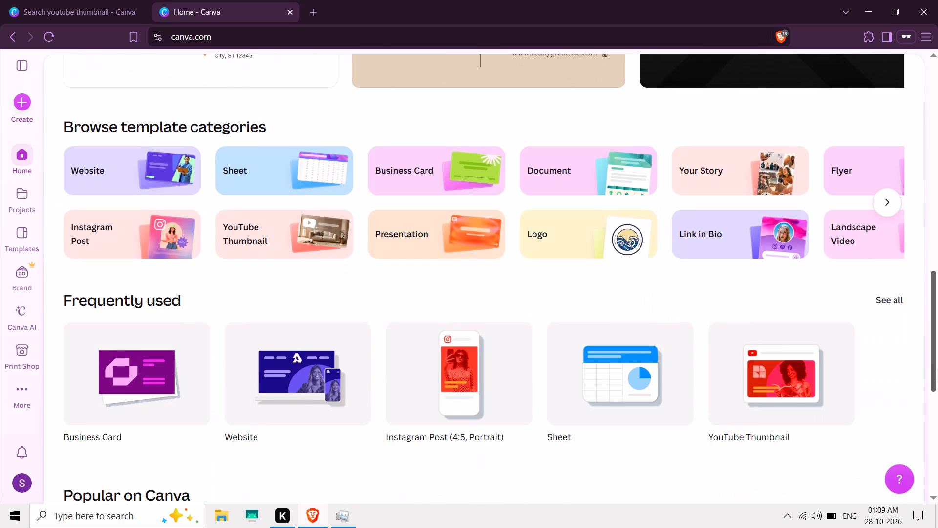
left_click(937, 369)
left_click_drag(937, 368, 932, 392)
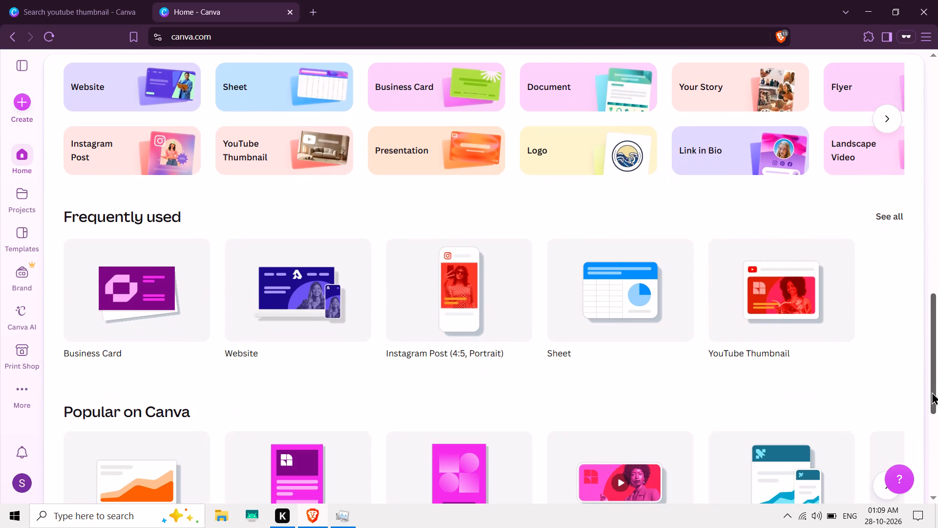
left_click_drag(932, 392, 895, 442)
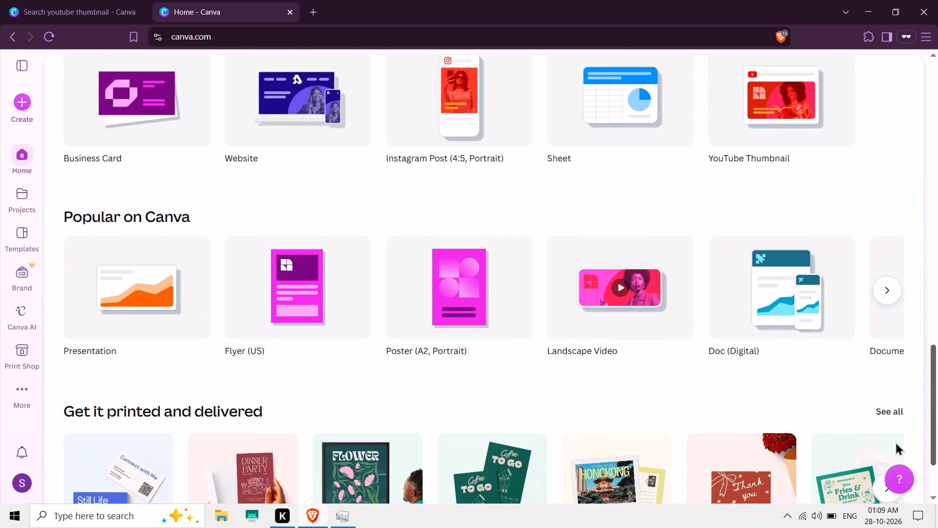
left_click_drag(895, 442, 895, 441)
left_click(889, 298)
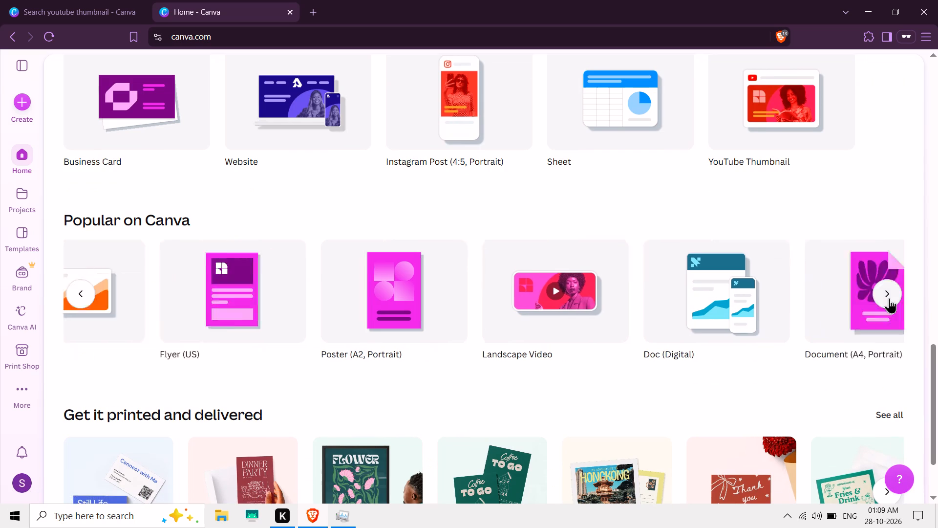
left_click(889, 298)
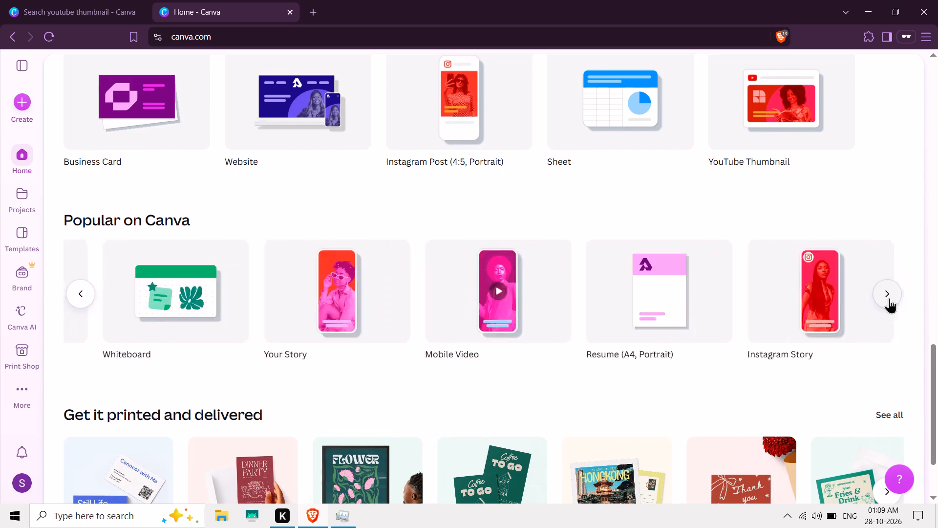
left_click(80, 301)
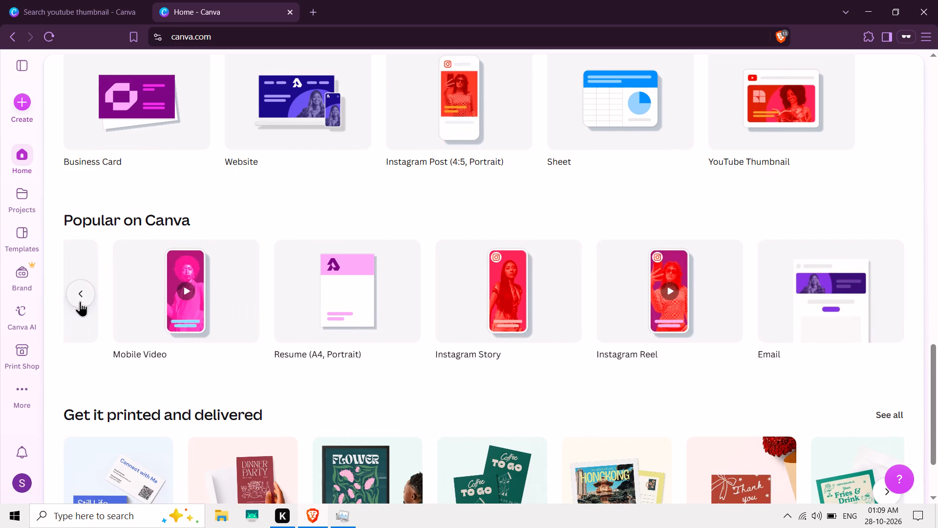
left_click(754, 329)
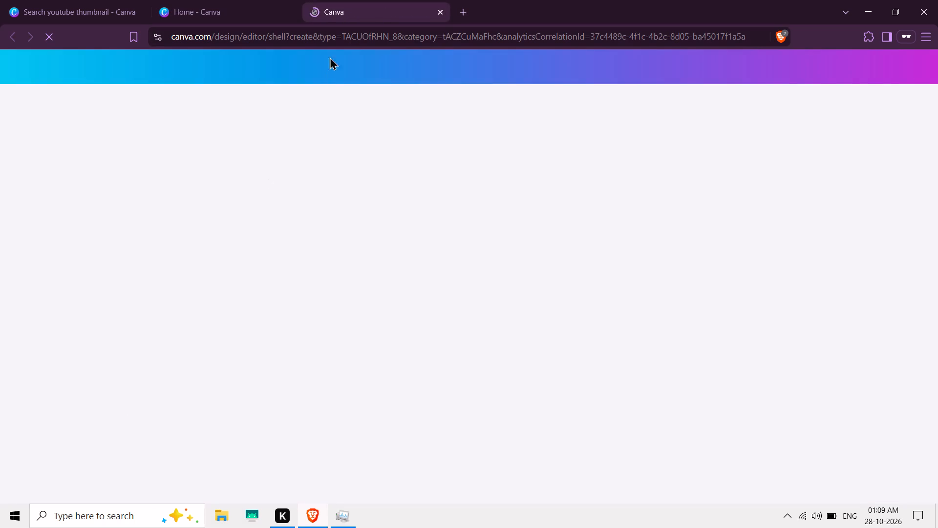
Close the Canva Home browser tab, keeping the new design's tab open.
left_click(288, 16)
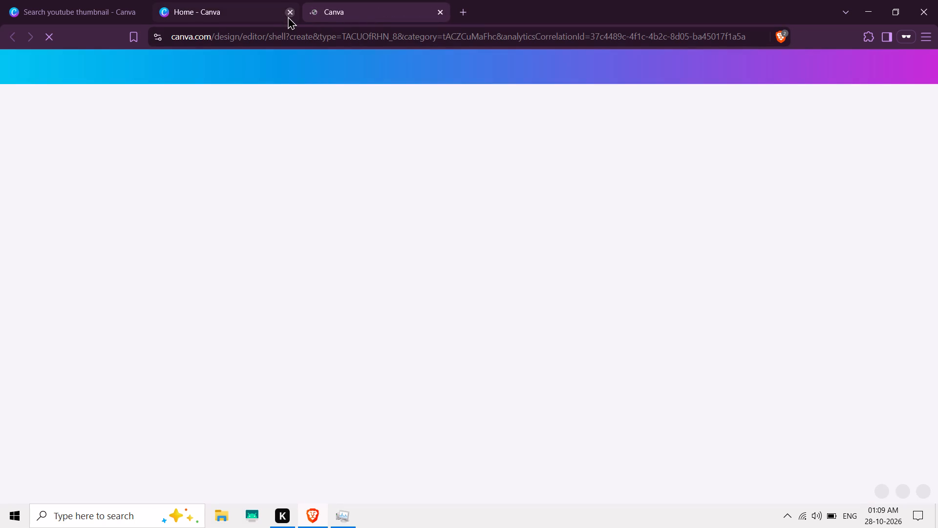
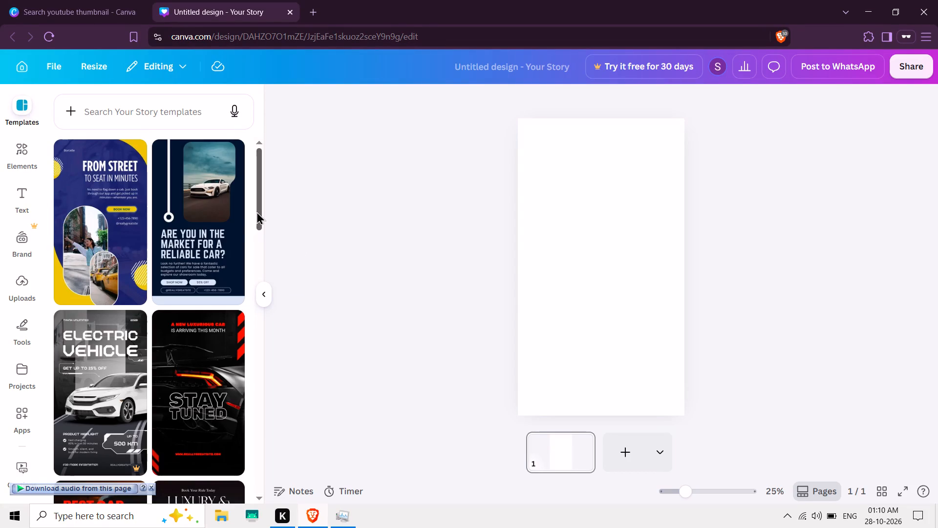
Apply the red and black "Stay Tuned" luxury car template to the blank story page.
left_click_drag(256, 211, 243, 247)
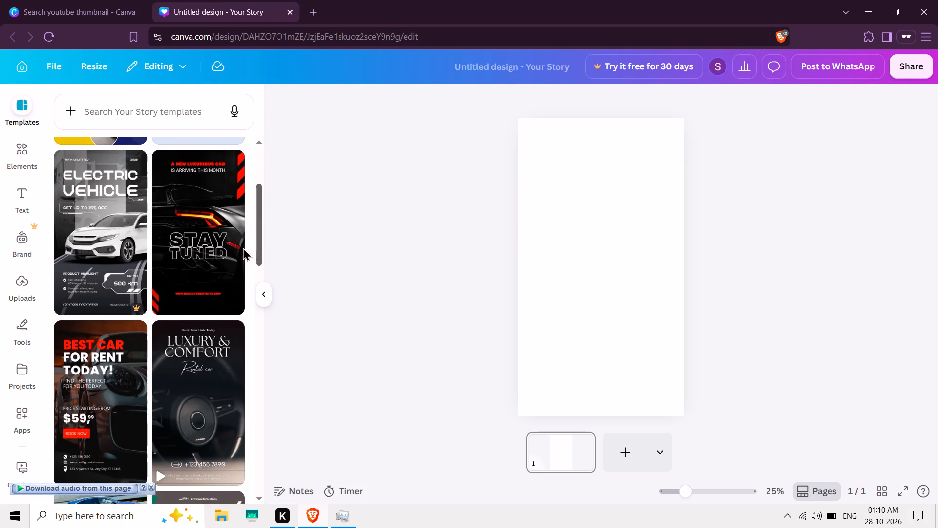
left_click_drag(243, 247, 242, 248)
left_click(188, 256)
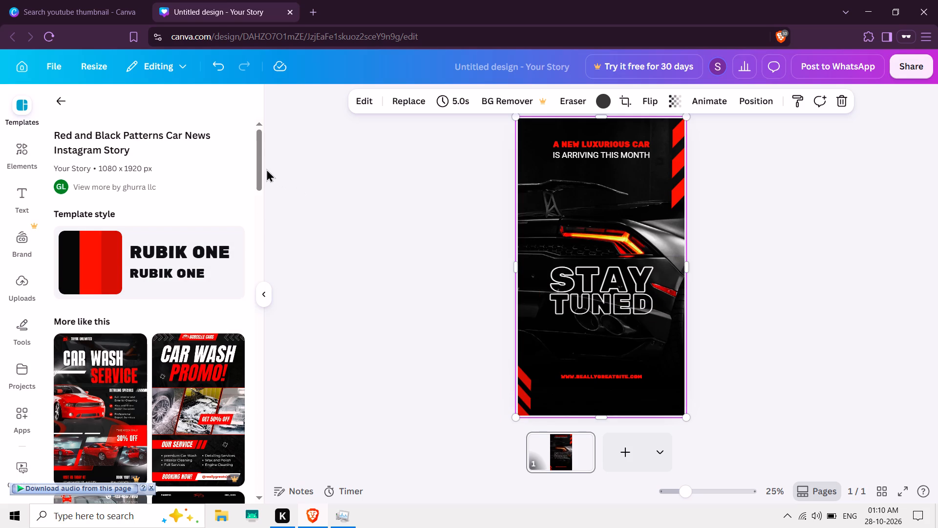
Look through the similar designs and the recommended story templates for other automotive options.
left_click_drag(261, 169, 236, 243)
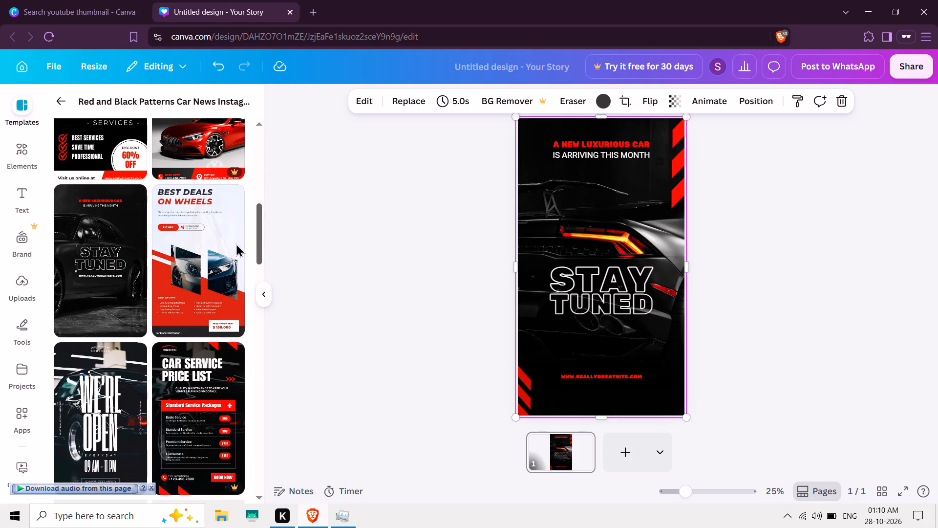
left_click_drag(236, 243, 280, 151)
left_click(64, 98)
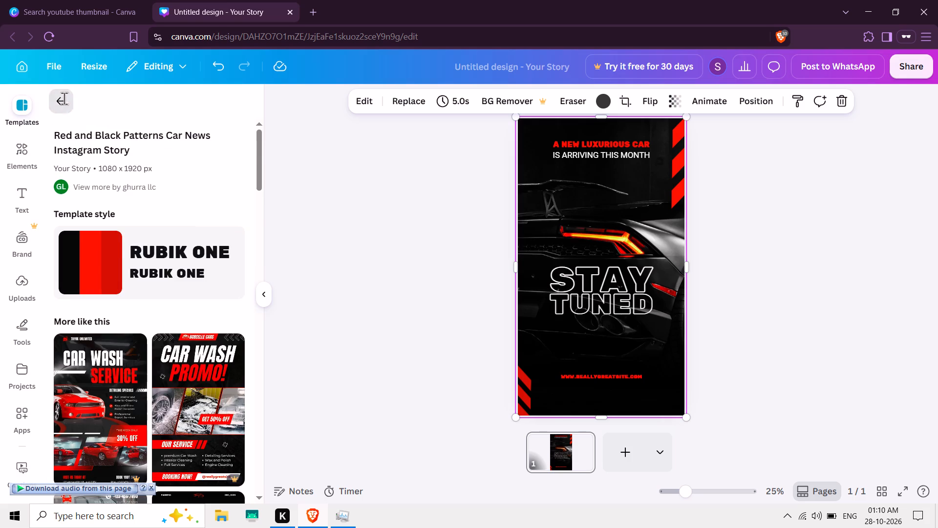
left_click_drag(260, 216, 246, 267)
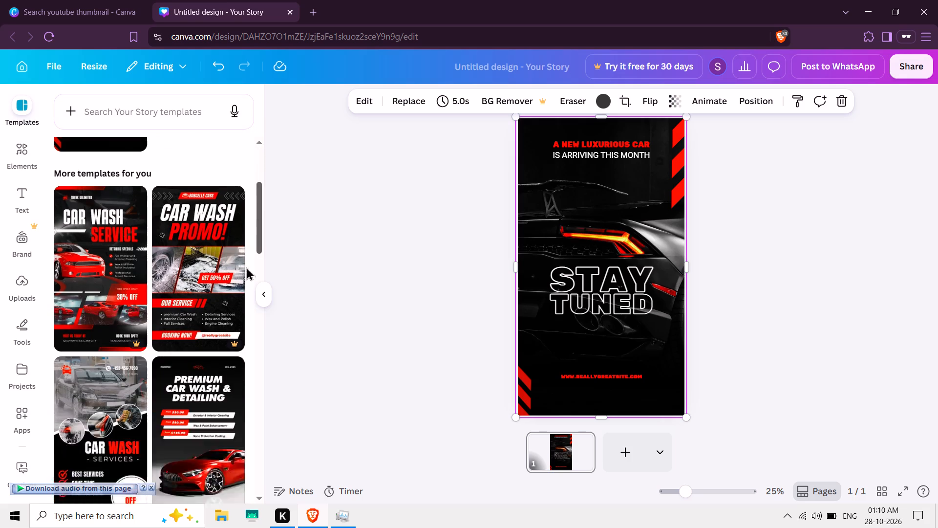
left_click_drag(246, 267, 210, 379)
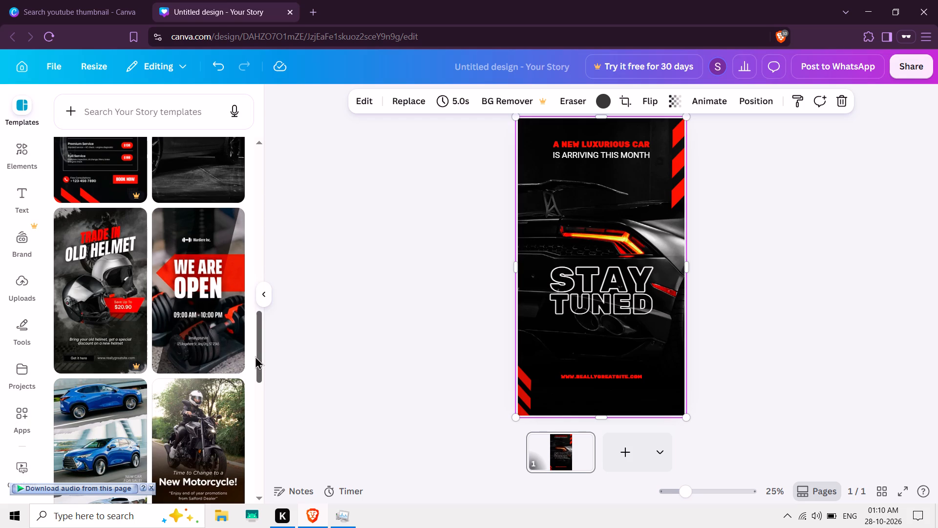
left_click_drag(263, 363, 261, 377)
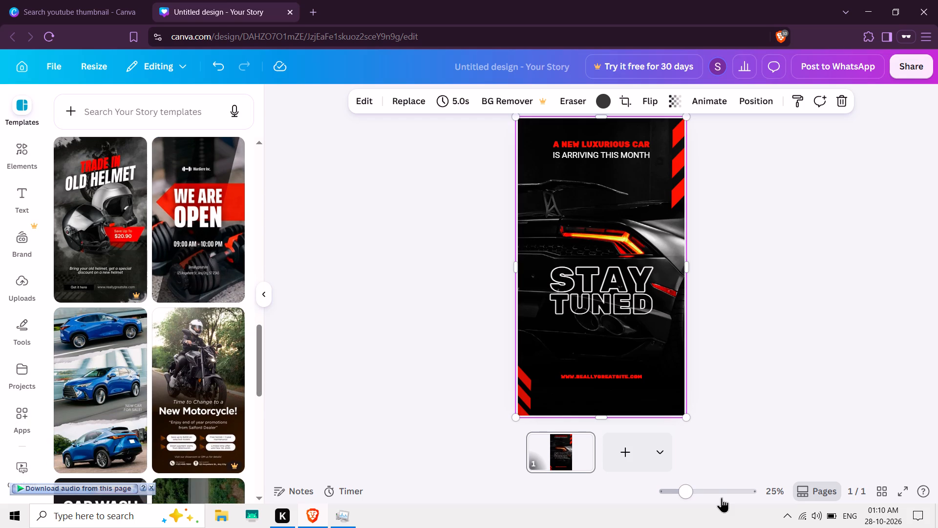
Replace the website address at the bottom of the story with "evergreen auto consultant".
left_click(722, 497)
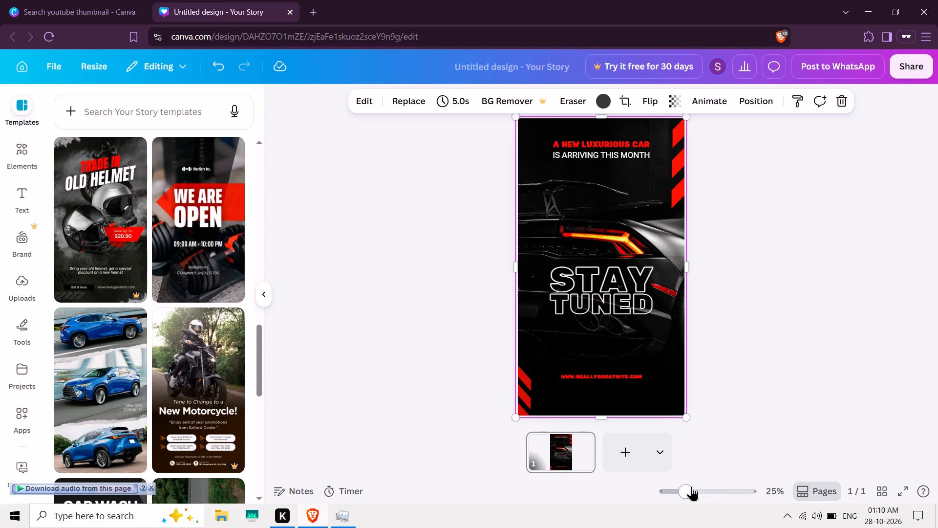
left_click(691, 486)
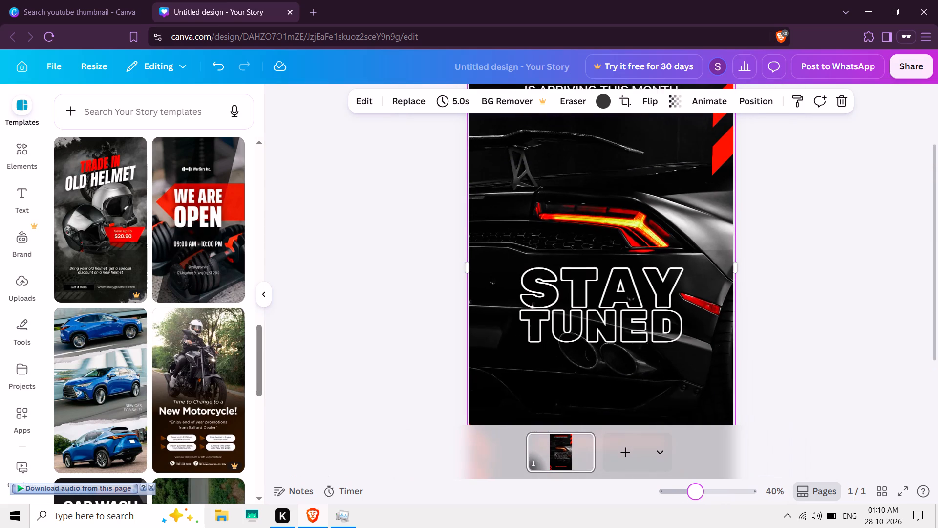
left_click_drag(937, 248, 927, 282)
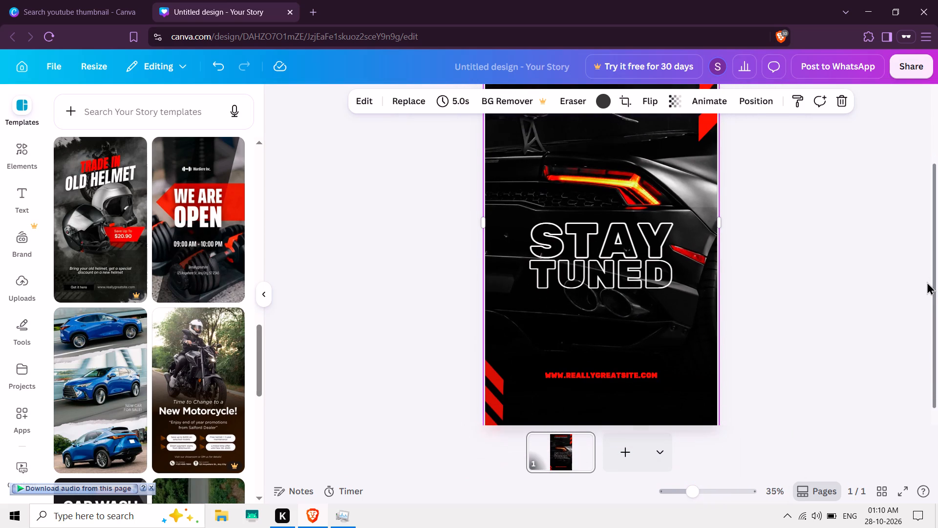
left_click_drag(927, 282, 911, 318)
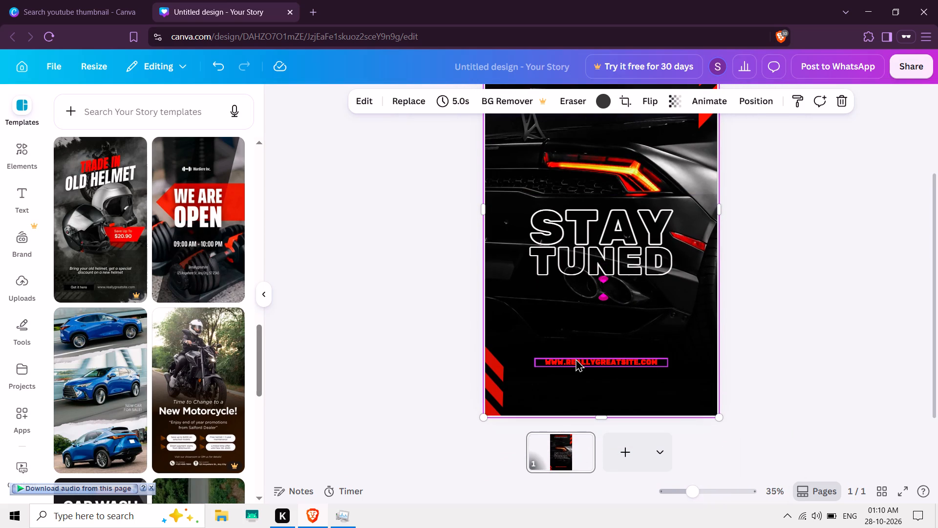
left_click(576, 358)
triple_click(576, 358)
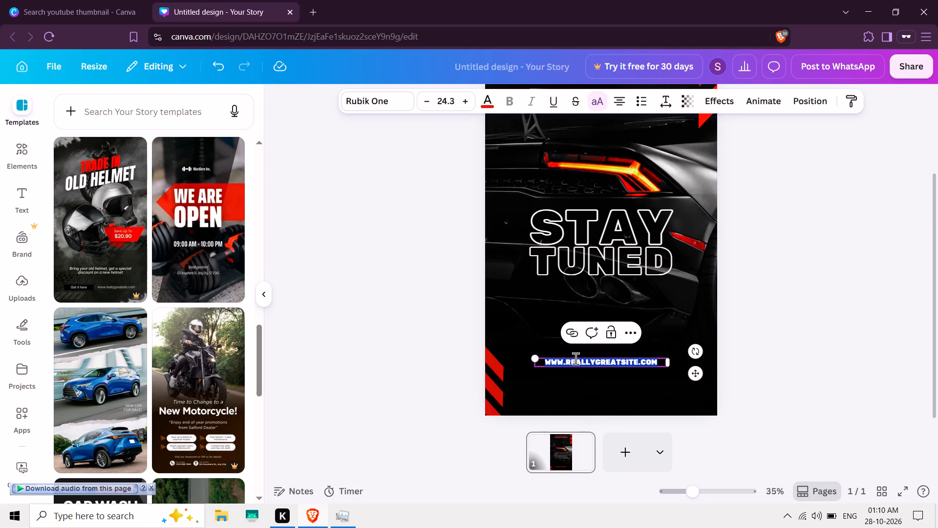
type("ever")
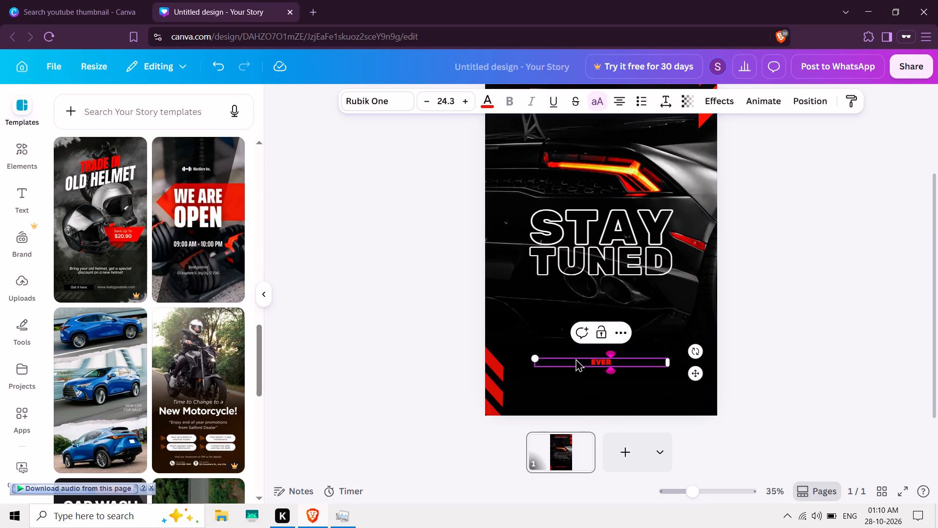
type("green auto")
key("space")
type("consultant")
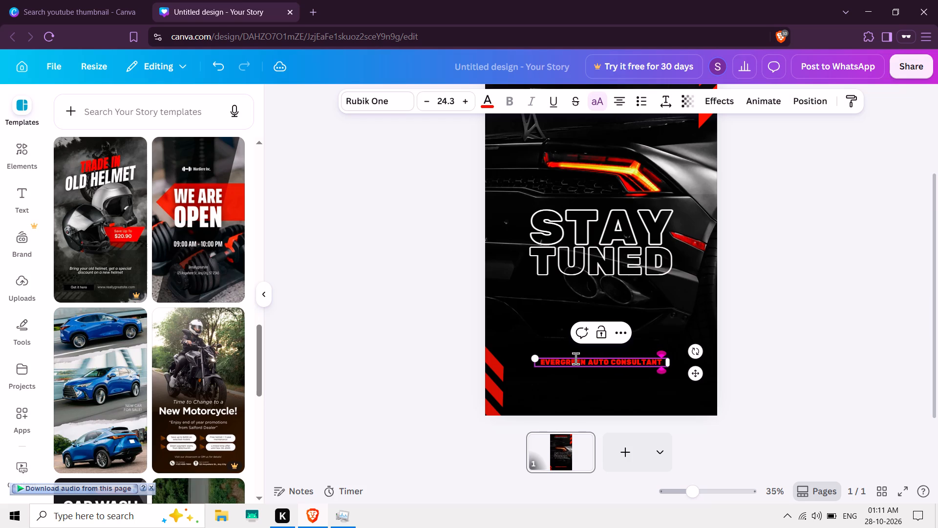
Increase the font size of the Evergreen Auto Consultant text to 43.3.
left_click(457, 98)
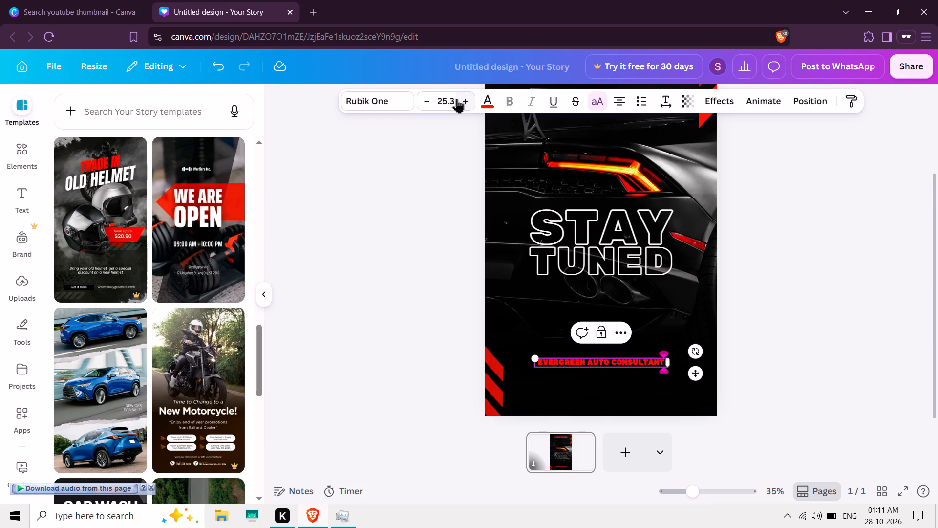
left_click(457, 98)
left_click(459, 98)
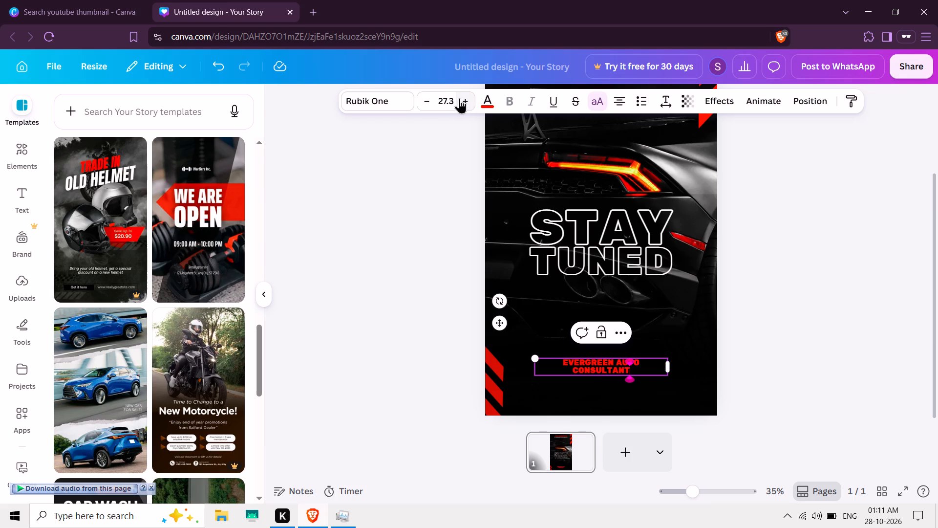
left_click(459, 98)
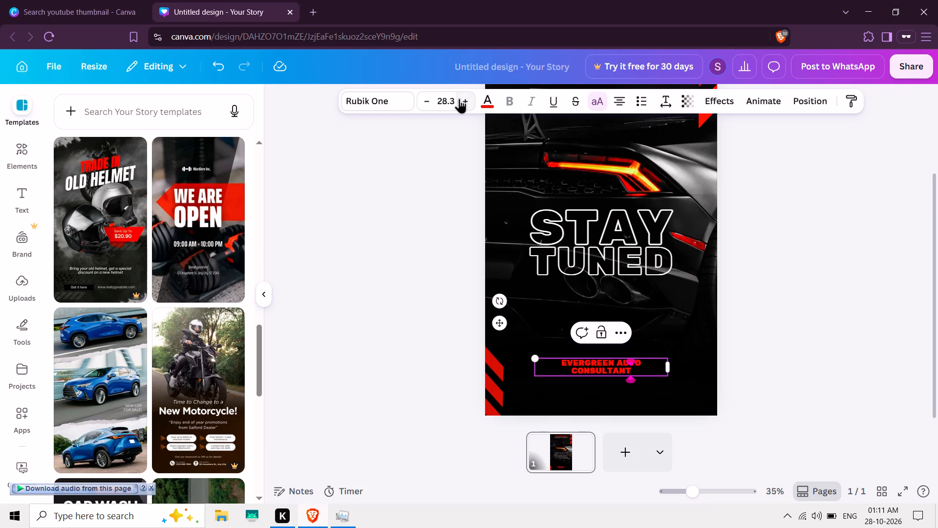
left_click(459, 98)
triple_click(459, 98)
triple_click(459, 98)
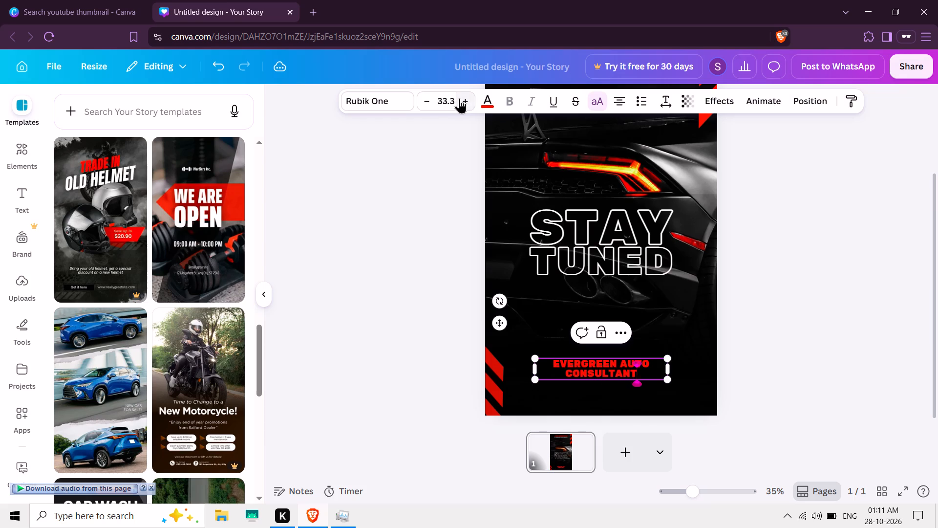
triple_click(459, 98)
triple_click(459, 98)
double_click(459, 98)
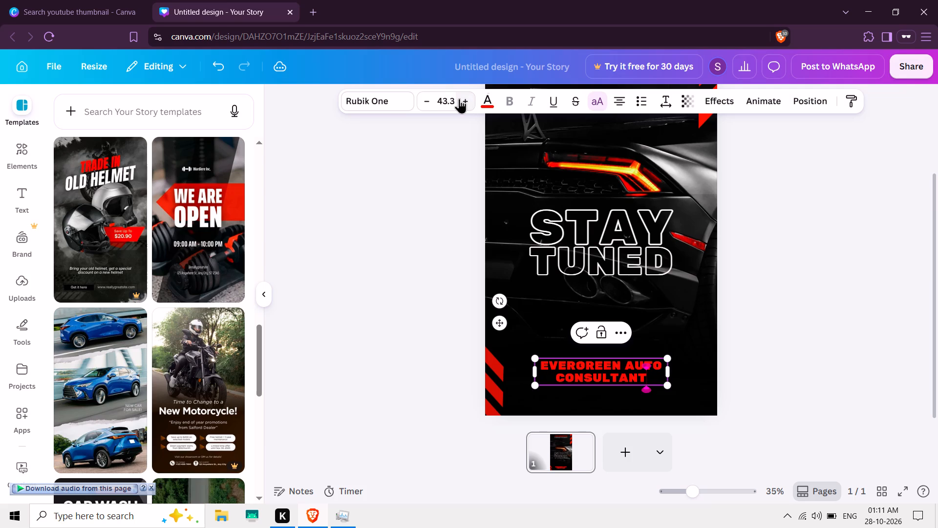
left_click(834, 244)
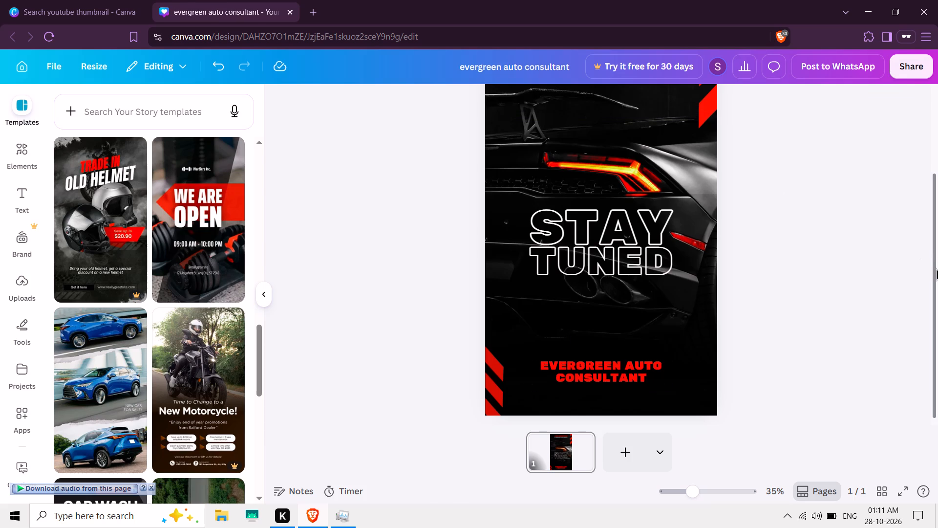
Widen the Evergreen Auto Consultant text box and centre it horizontally on the page, slightly lower than before.
left_click_drag(936, 268, 930, 185)
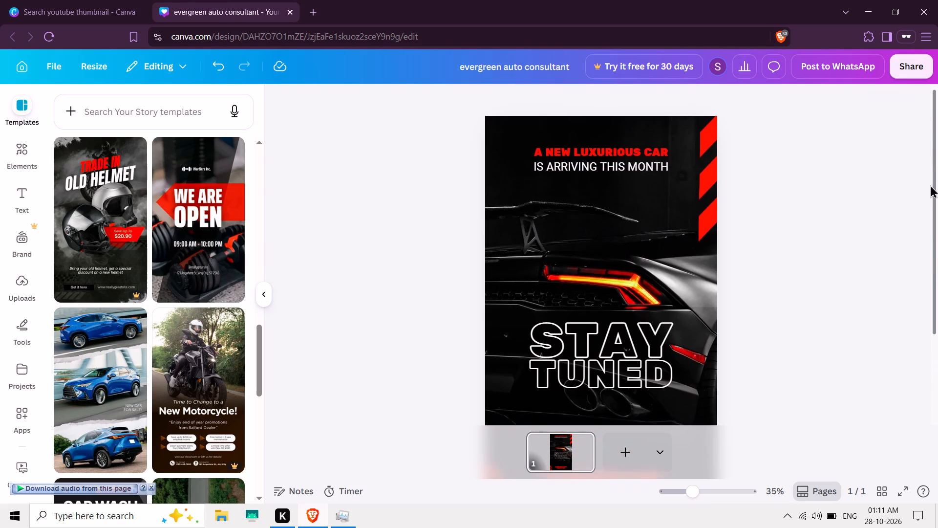
left_click_drag(930, 185, 915, 292)
left_click(630, 376)
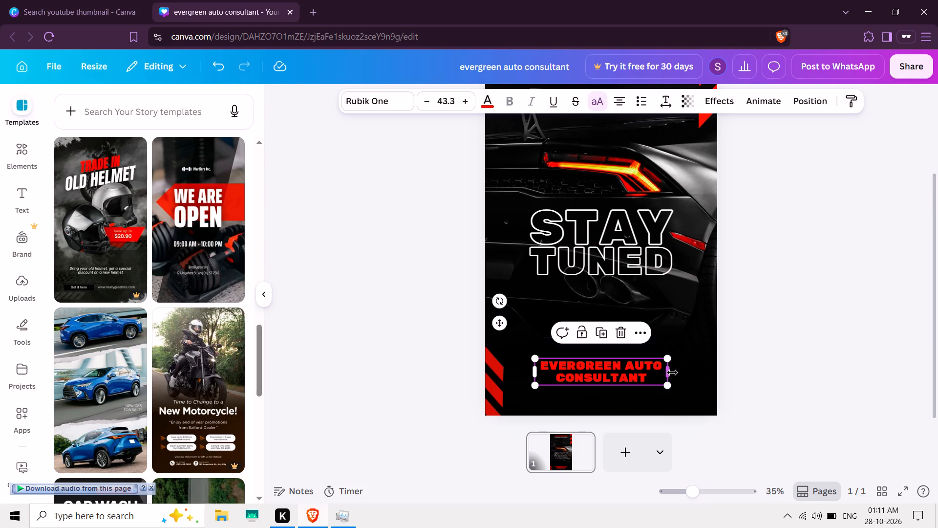
left_click_drag(671, 372, 689, 369)
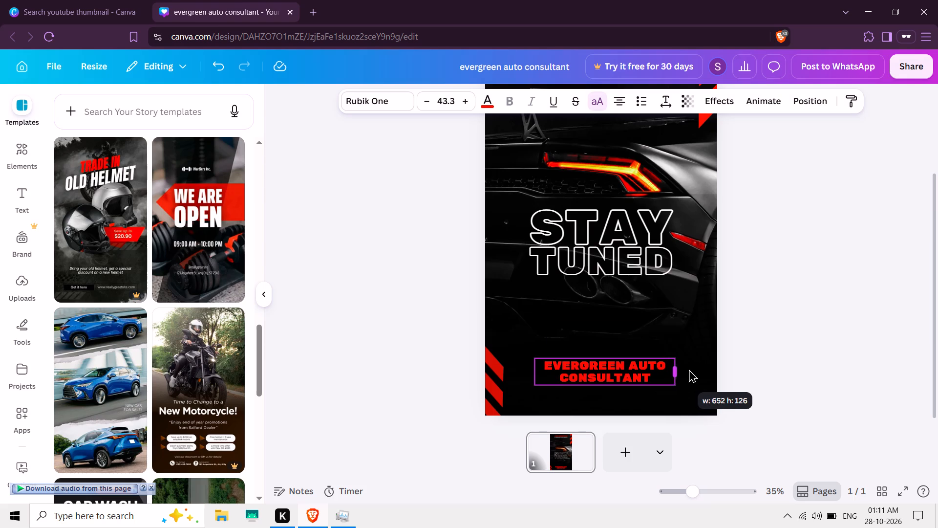
left_click_drag(689, 369, 690, 369)
left_click_drag(633, 371, 620, 370)
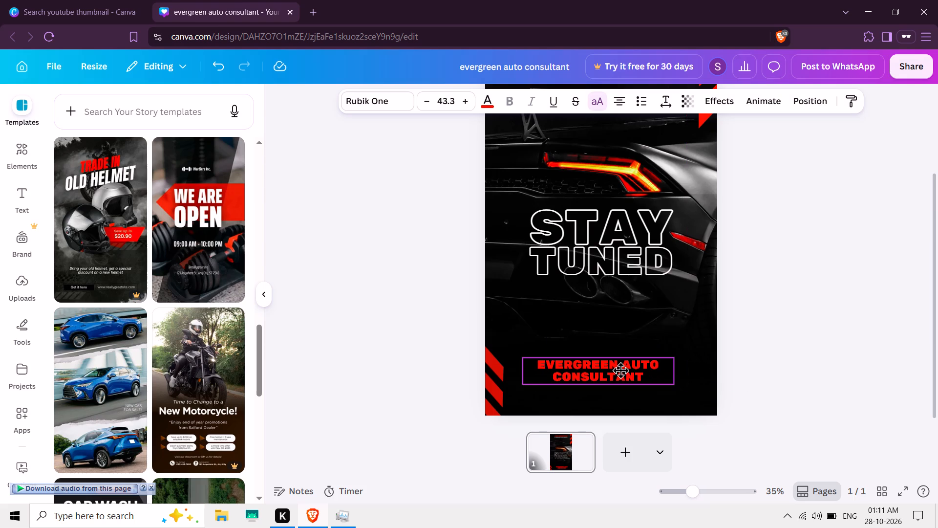
left_click_drag(620, 370, 624, 372)
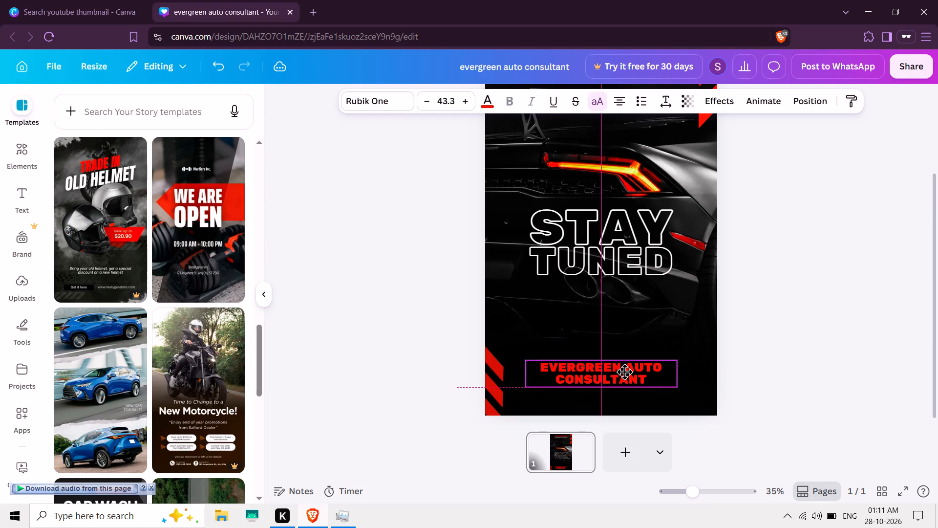
left_click_drag(624, 372, 623, 369)
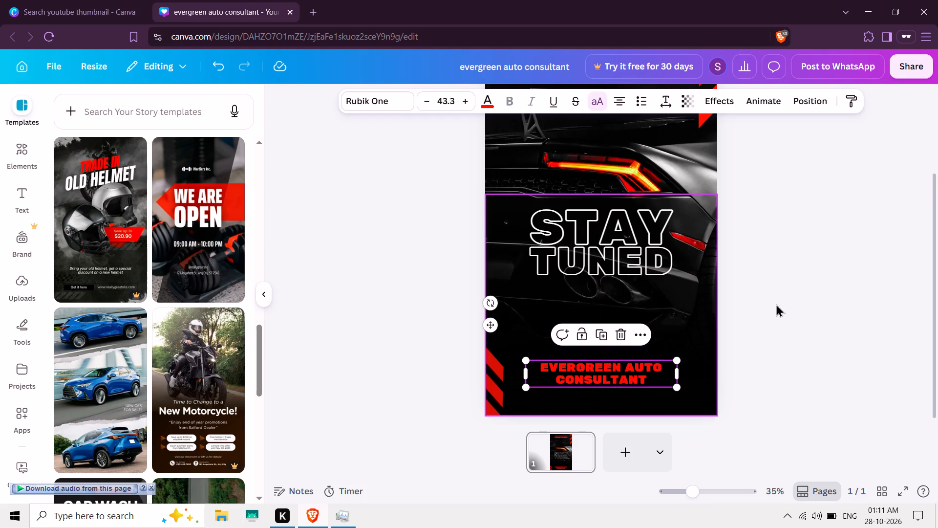
left_click(780, 300)
left_click_drag(937, 285, 933, 226)
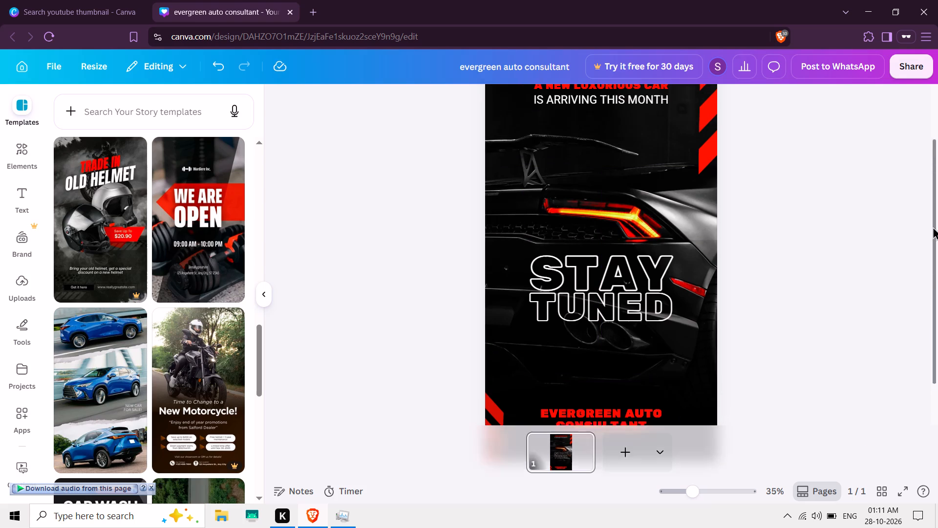
left_click_drag(933, 226, 937, 313)
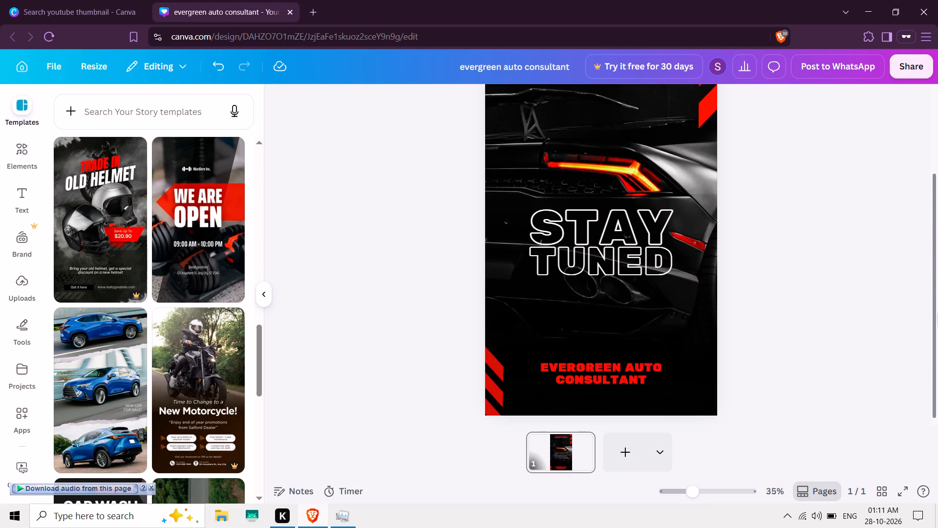
left_click_drag(937, 313, 937, 346)
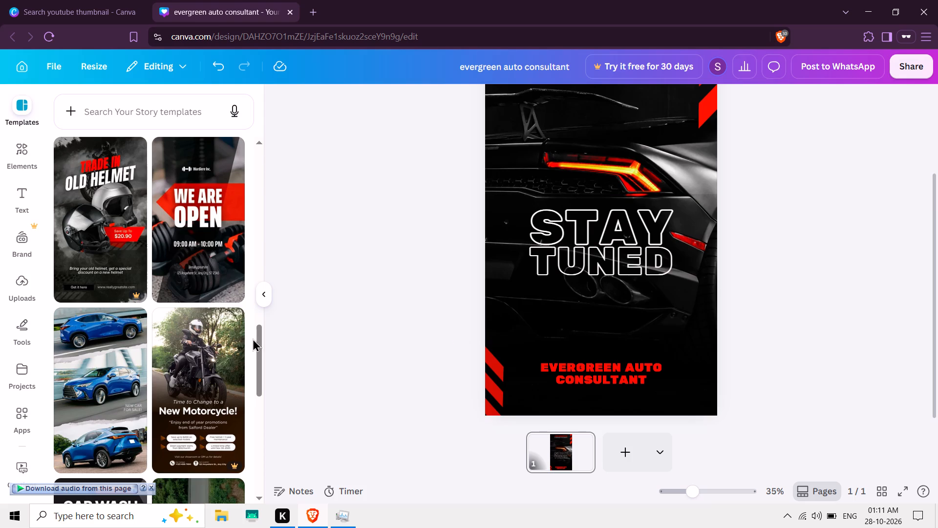
Try the Orange Black and Gray Modern Car Repair Service story template and look through the designs similar to it.
left_click_drag(255, 340, 235, 432)
left_click(102, 324)
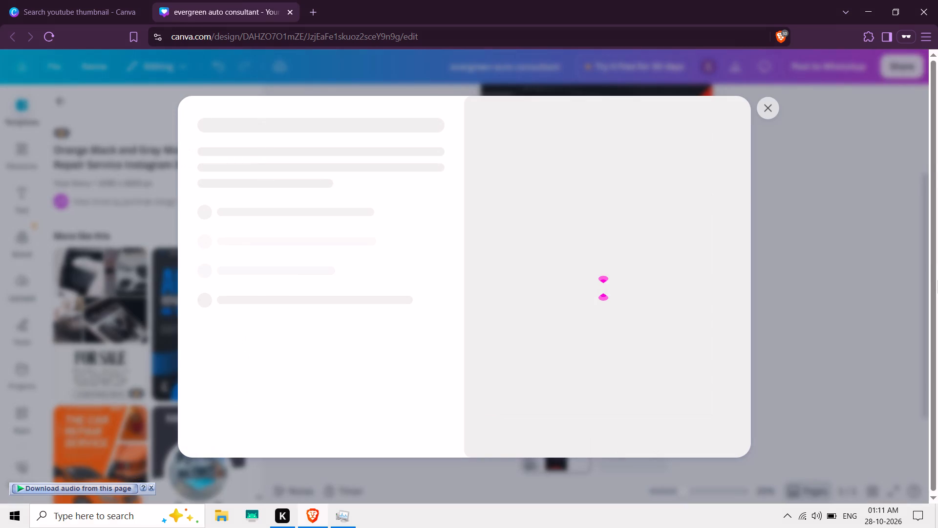
left_click(770, 98)
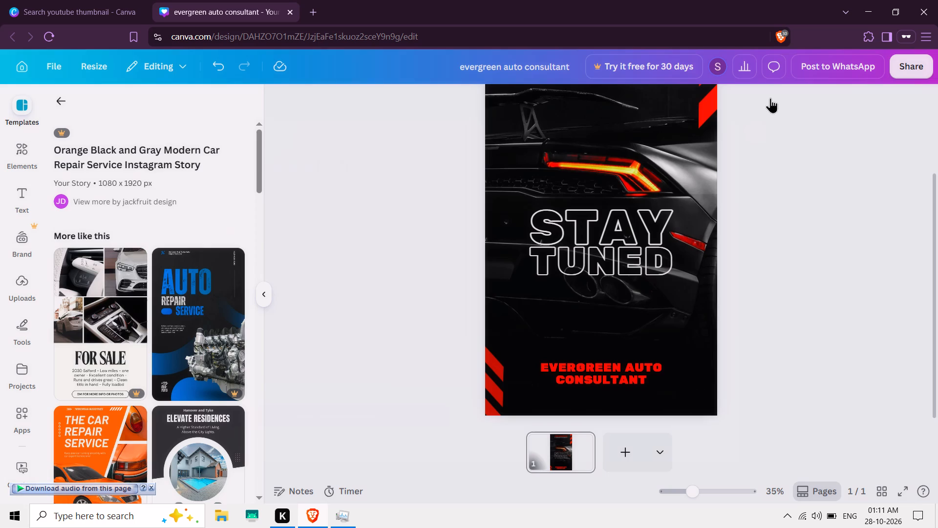
left_click_drag(262, 167, 215, 294)
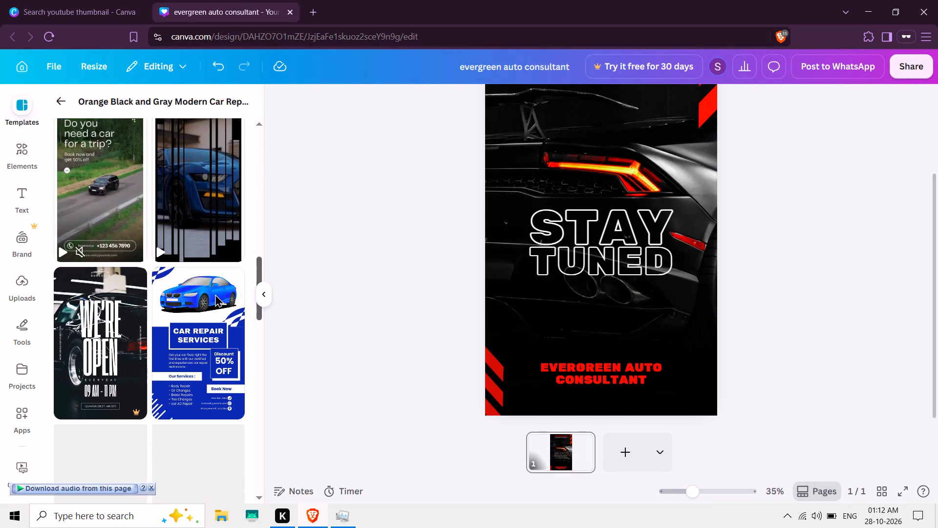
left_click_drag(215, 294, 208, 319)
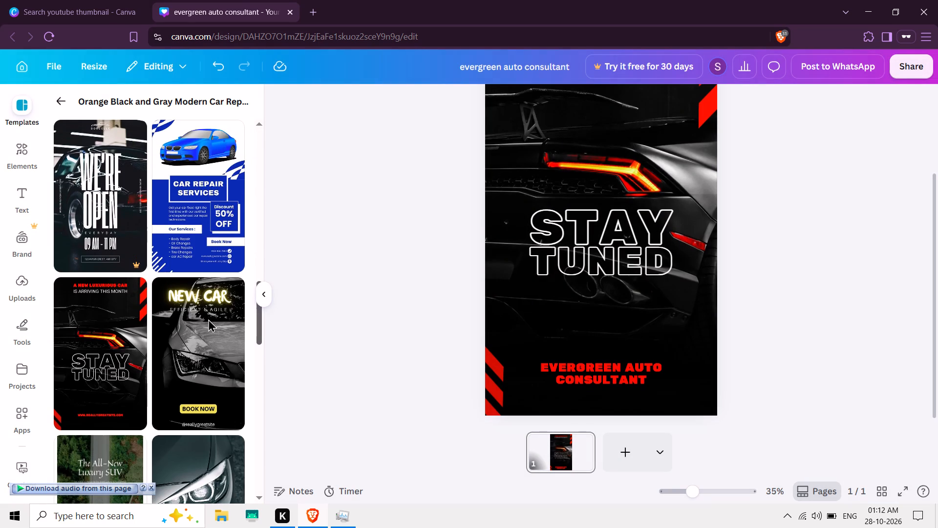
left_click_drag(208, 319, 208, 413)
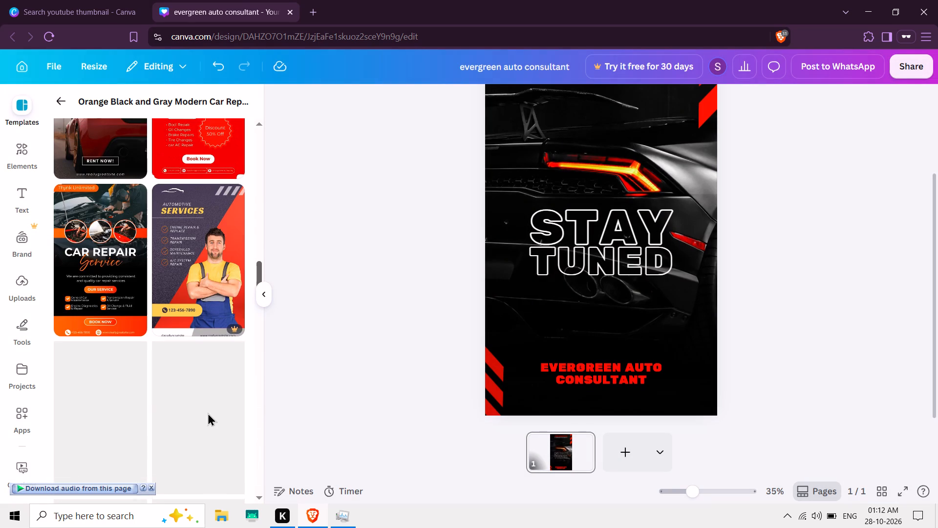
left_click_drag(208, 413, 206, 442)
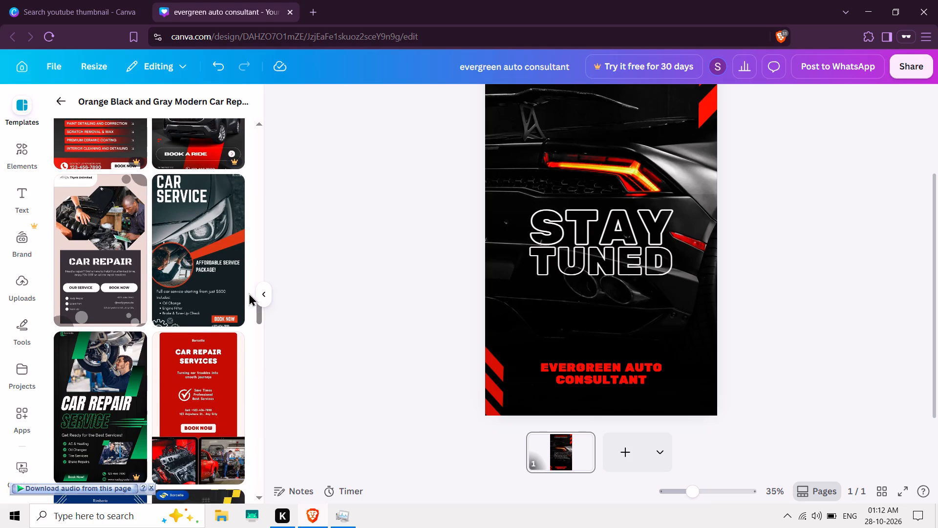
left_click_drag(257, 311, 253, 379)
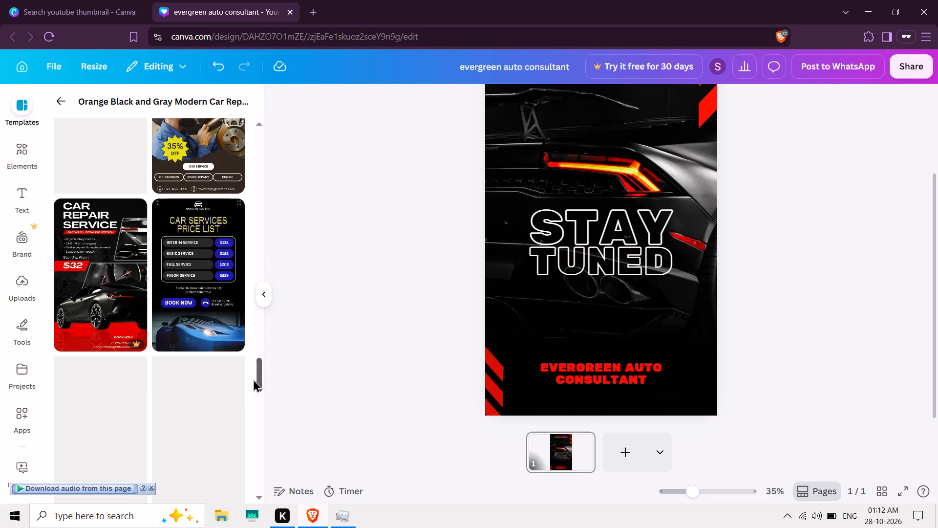
left_click_drag(253, 379, 255, 369)
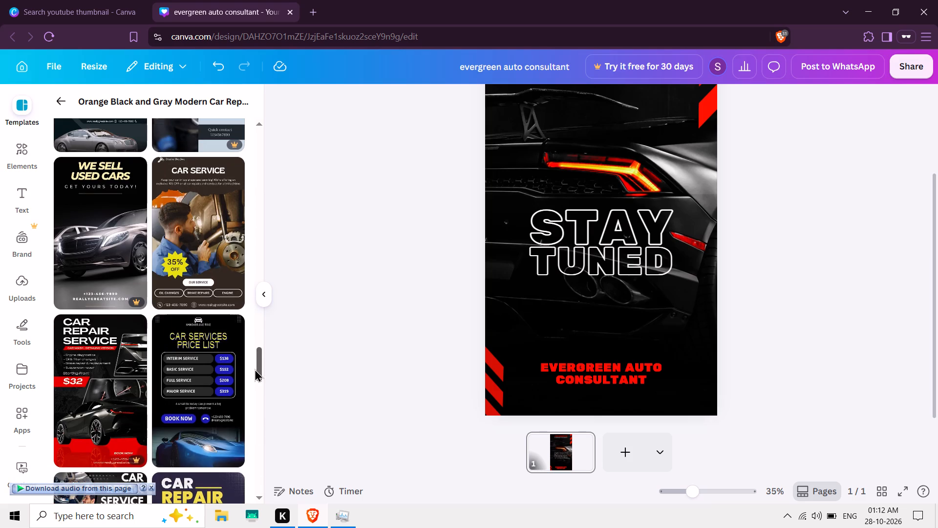
left_click_drag(255, 369, 256, 438)
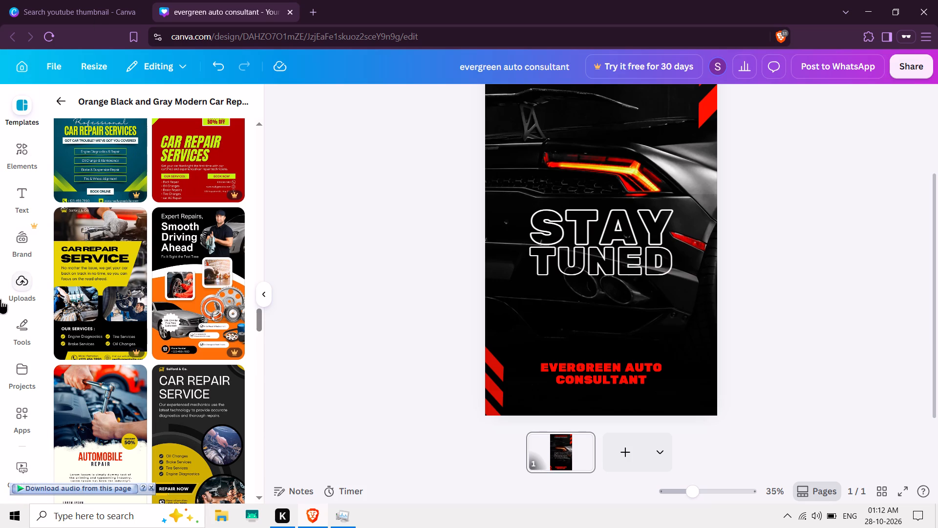
Leave the story design and return to the home page.
left_click(11, 72)
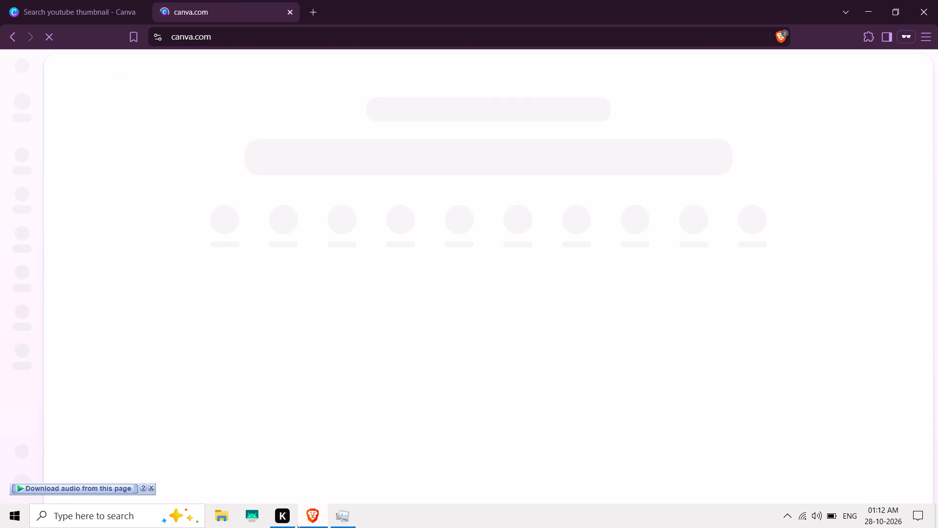
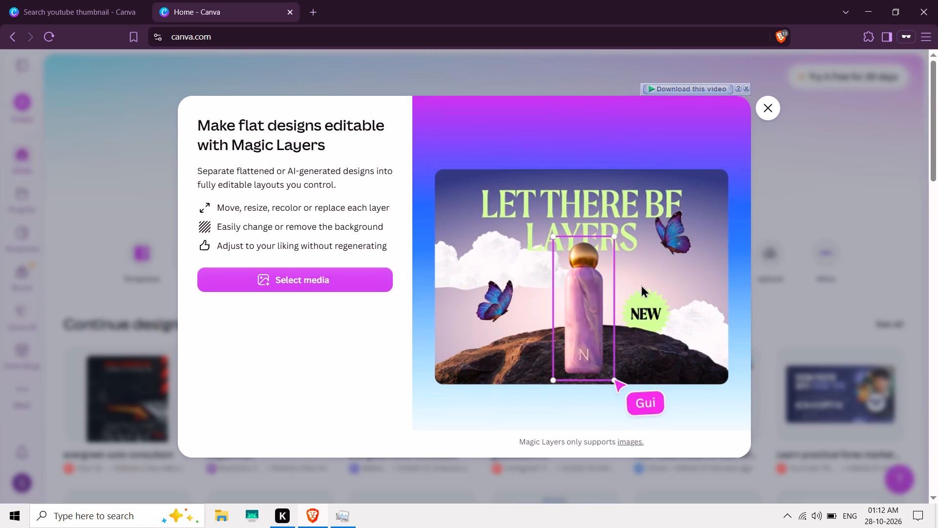
Dismiss the Magic Layers promotion and open the Logo template category from the home page.
left_click(809, 226)
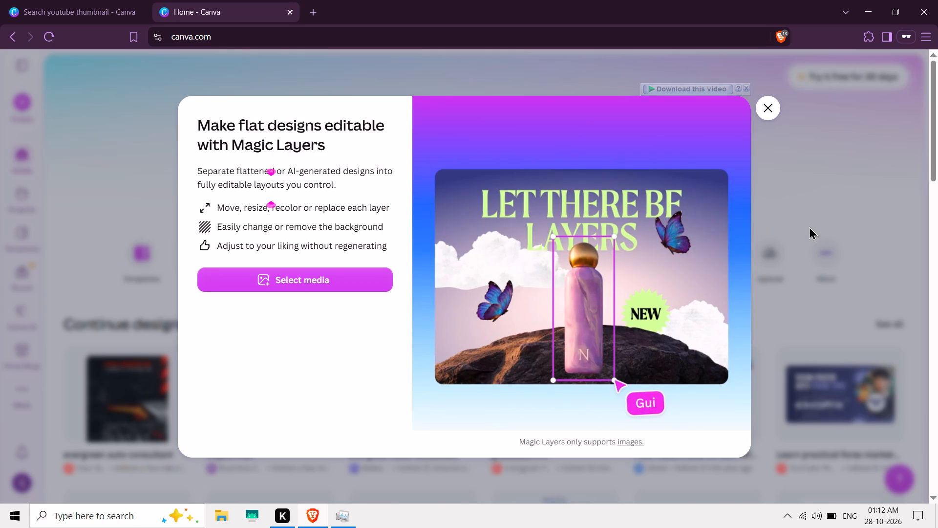
left_click(937, 227)
left_click_drag(937, 227, 892, 321)
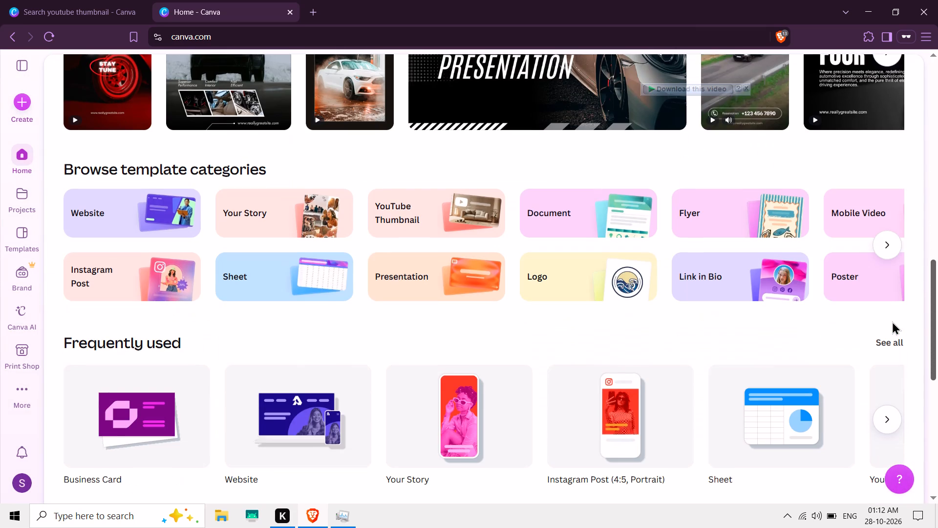
left_click_drag(892, 321, 891, 315)
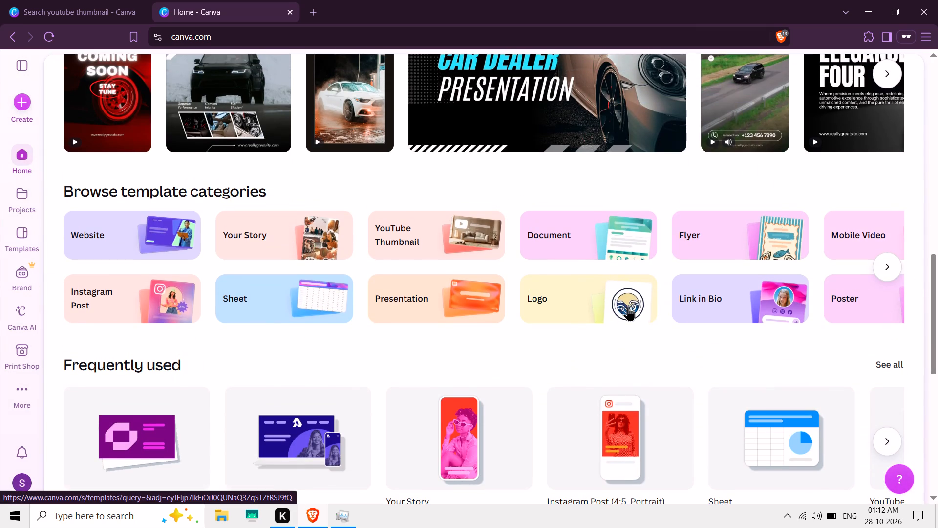
left_click(628, 306)
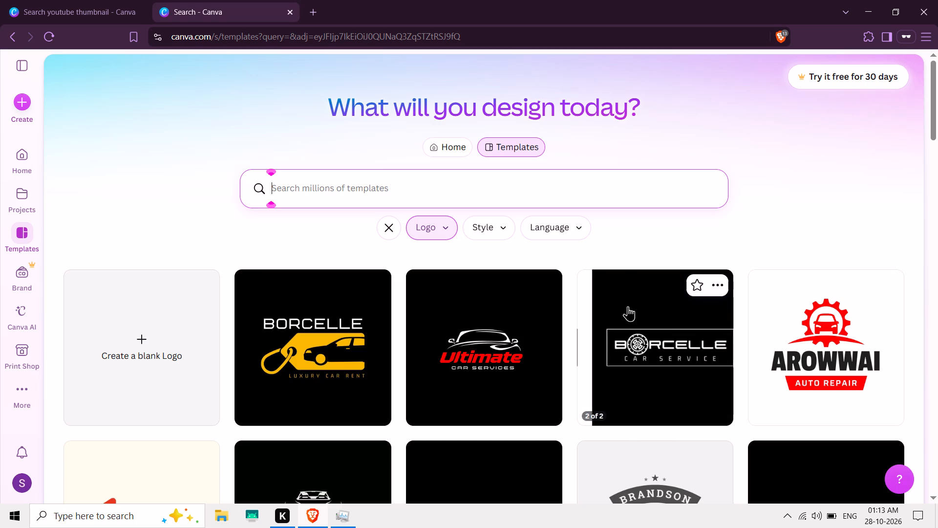
Look through the logo templates for a car design that suits the Evergreen brand.
left_click(937, 339)
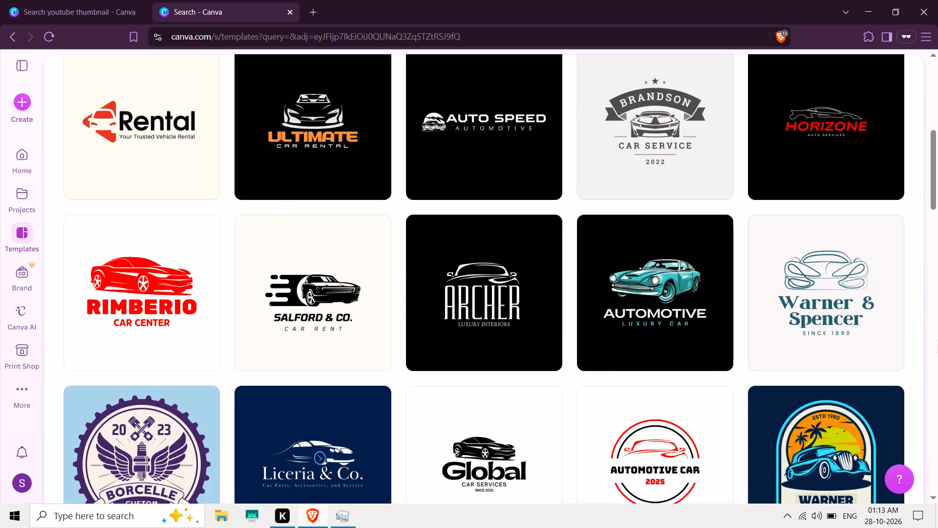
left_click_drag(937, 208, 937, 220)
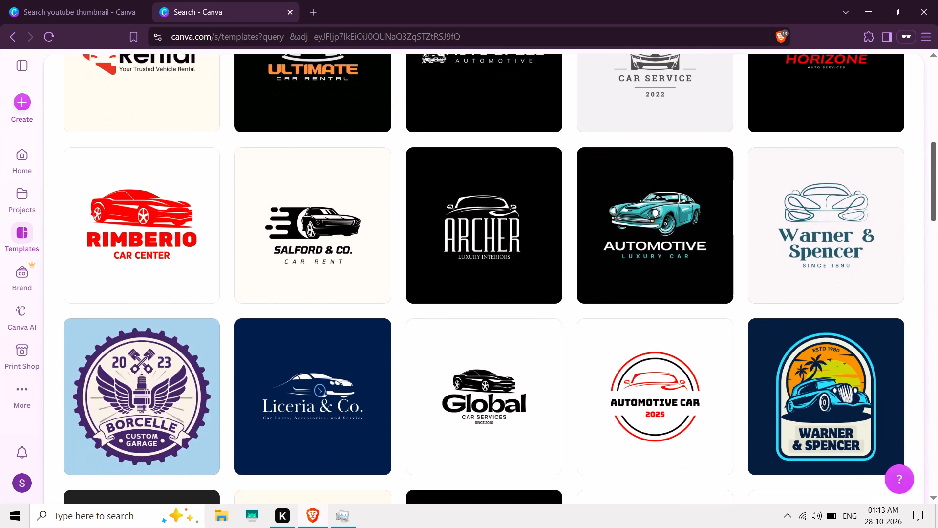
left_click_drag(937, 220, 932, 234)
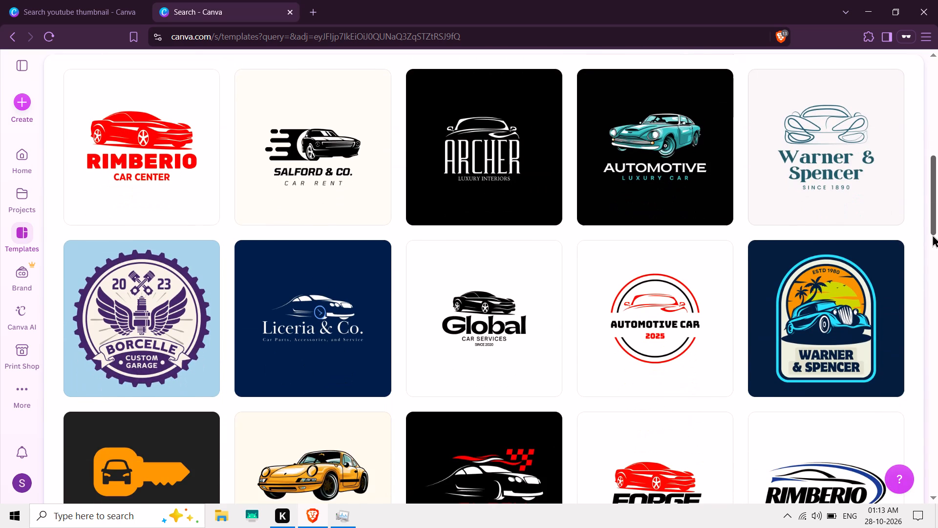
left_click_drag(932, 234, 932, 234)
left_click_drag(932, 234, 922, 261)
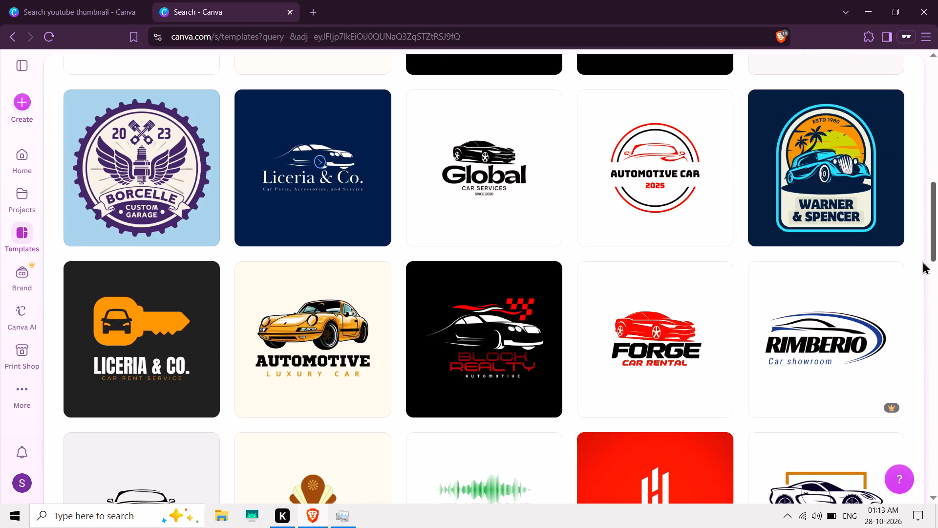
left_click_drag(922, 261, 906, 331)
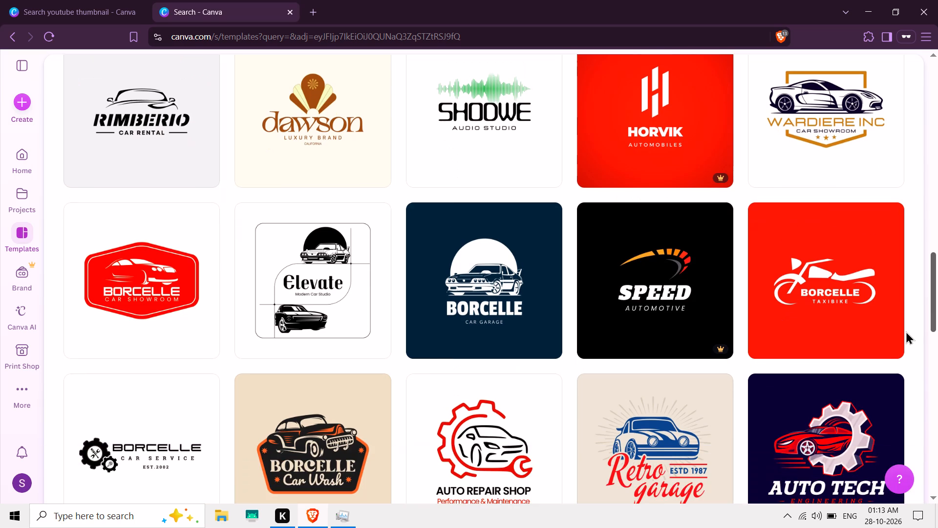
left_click_drag(906, 331, 896, 464)
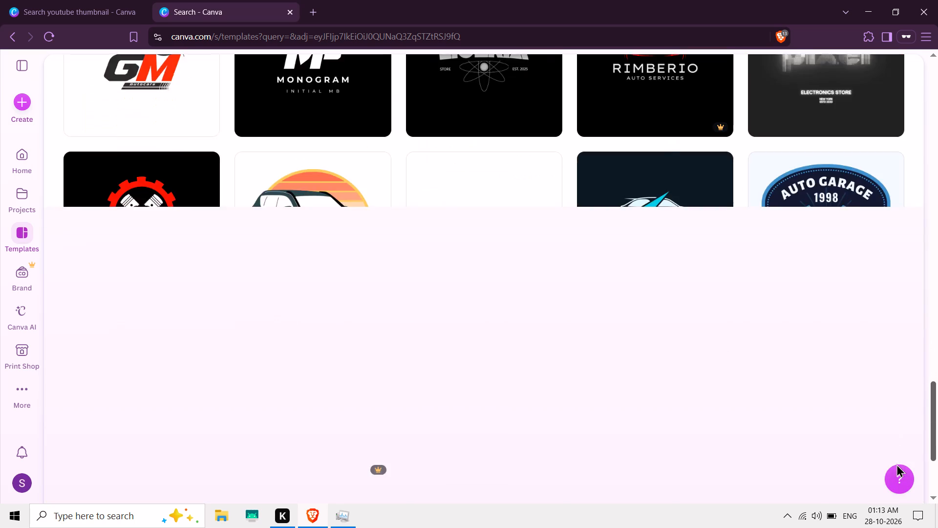
left_click_drag(896, 464, 904, 523)
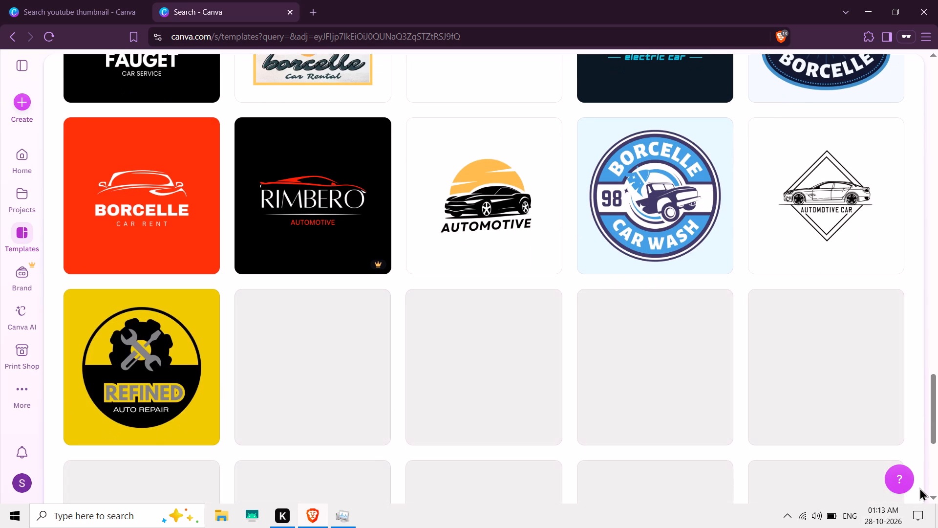
left_click_drag(936, 419, 936, 445)
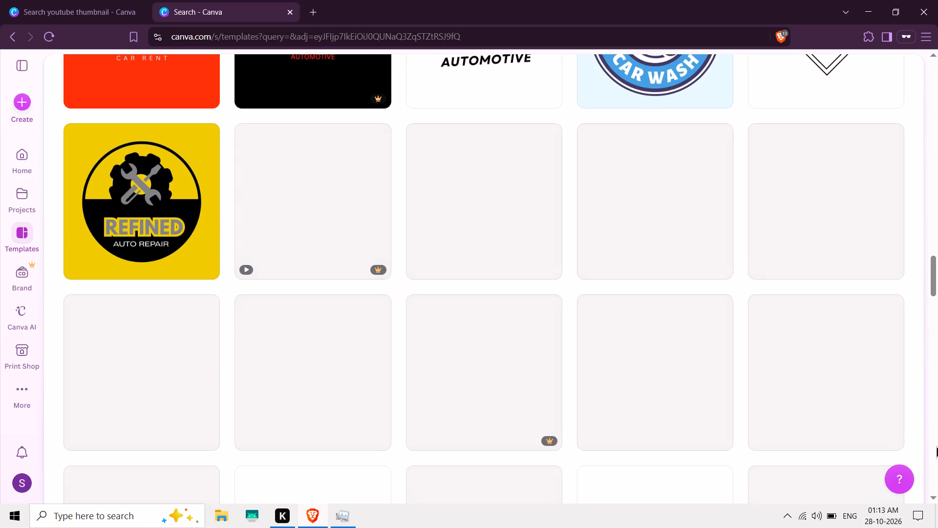
left_click_drag(936, 445, 928, 202)
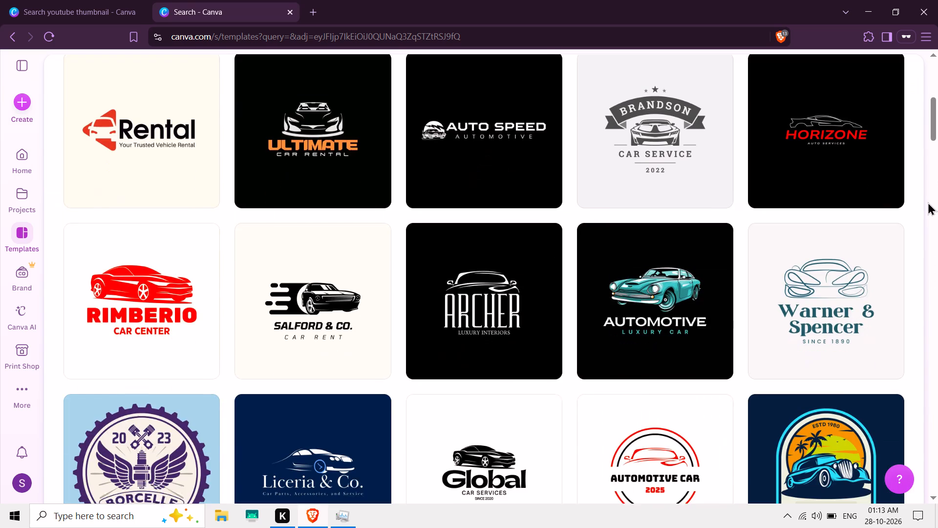
left_click_drag(928, 202, 928, 202)
Open the Green Abstract Illustrative Automotive Car Logo template for customizing and go to the new design.
left_click(624, 275)
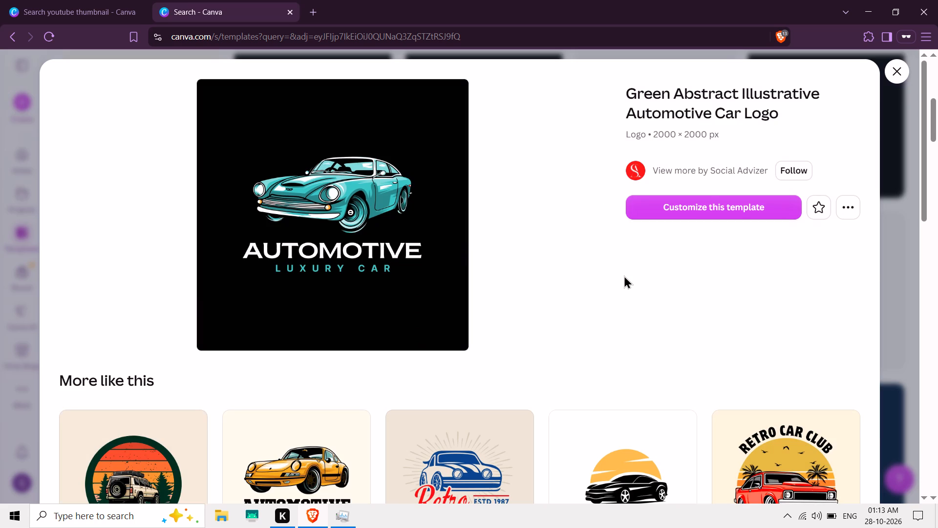
left_click(711, 196)
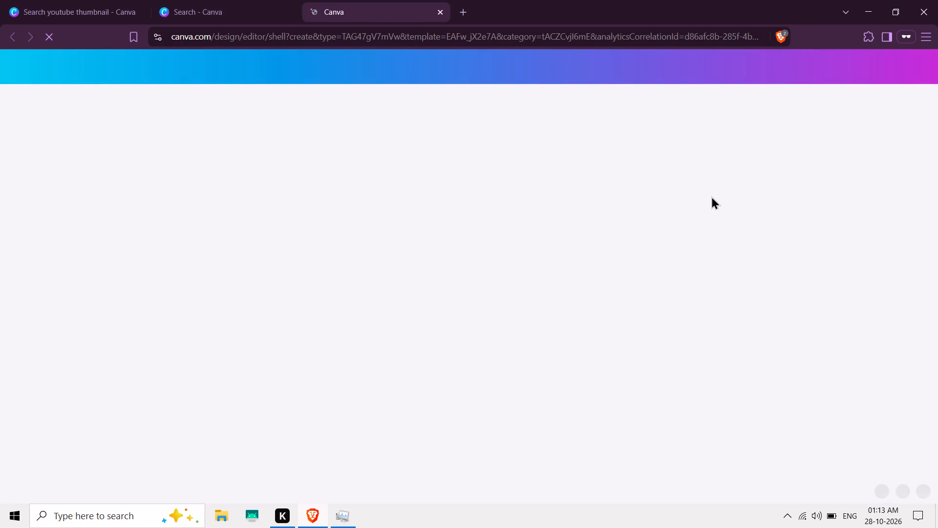
left_click(259, 0)
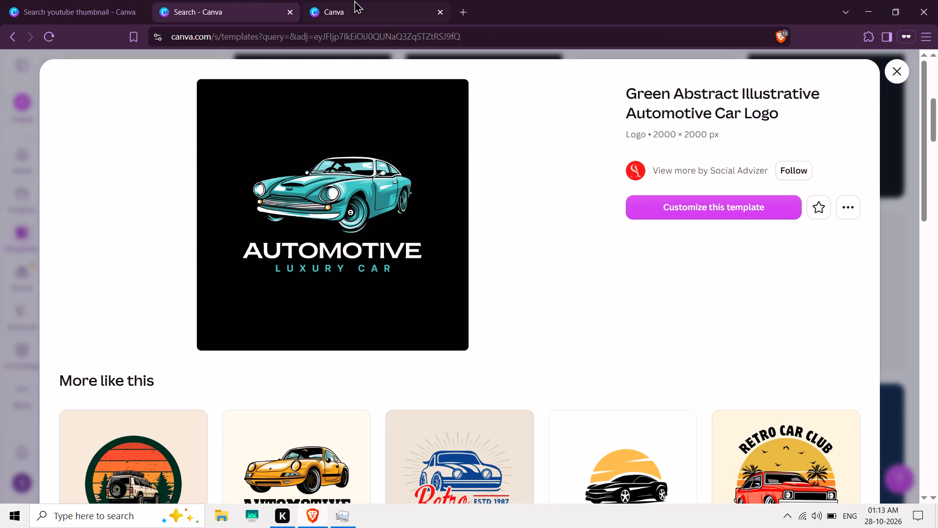
left_click(354, 0)
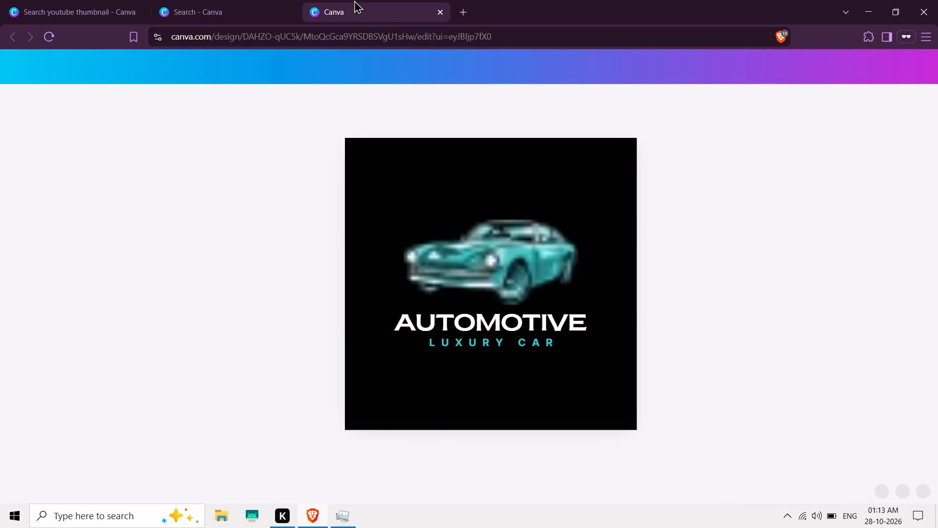
Recolour the turquoise parts of the car graphic, trying red and a lighter blue before settling on dark cobalt blue.
left_click(506, 276)
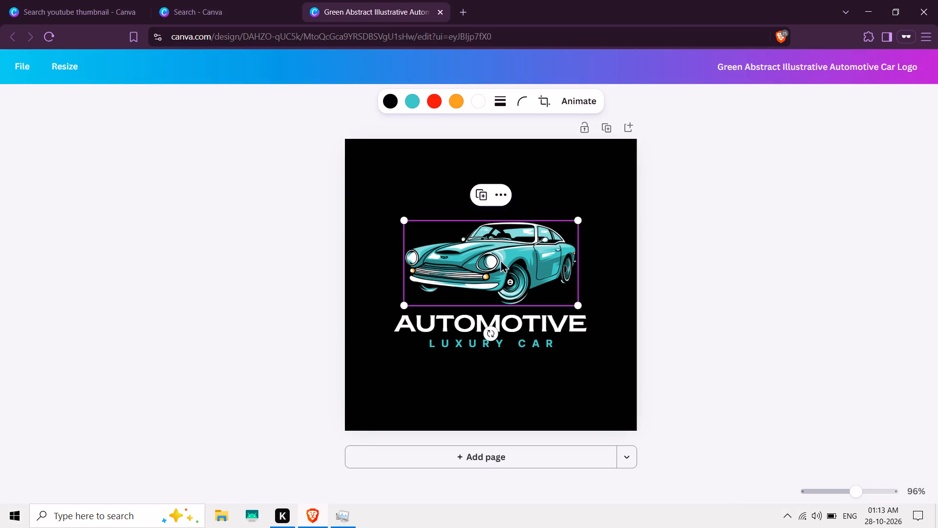
left_click(413, 106)
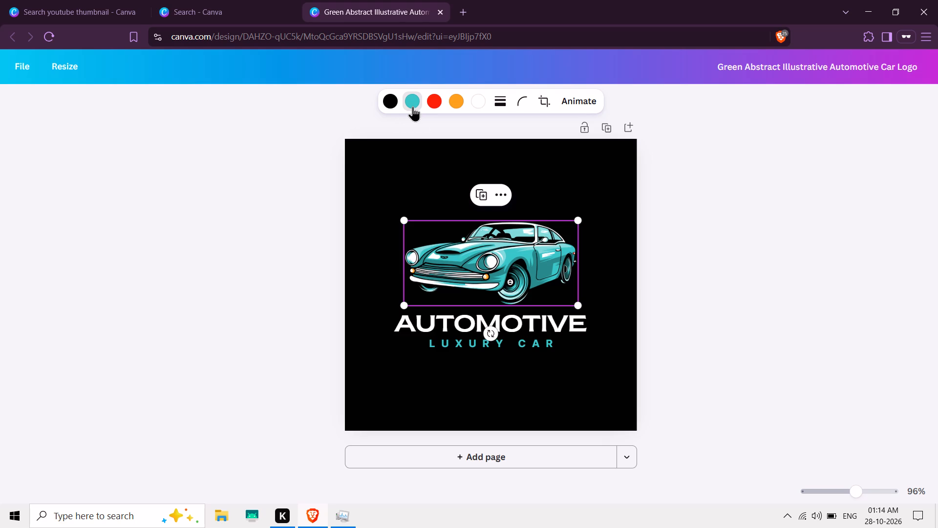
left_click(122, 201)
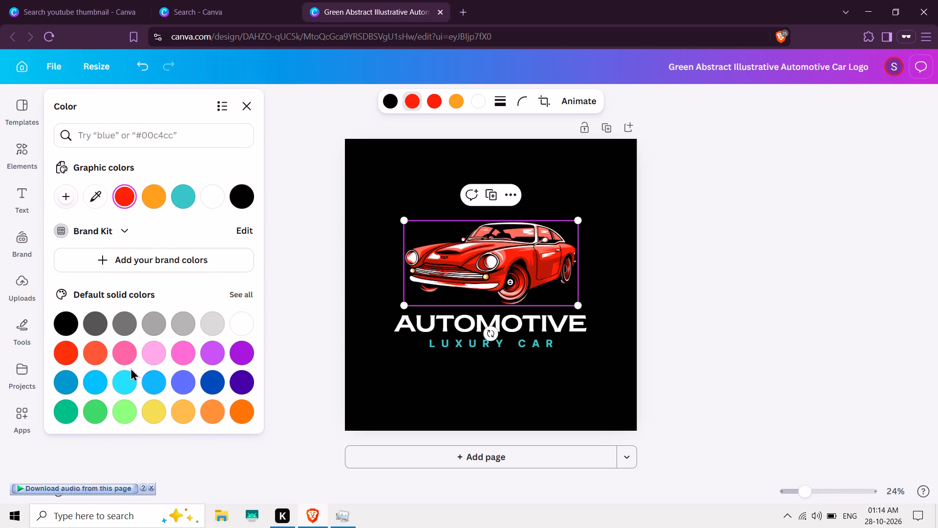
left_click(207, 374)
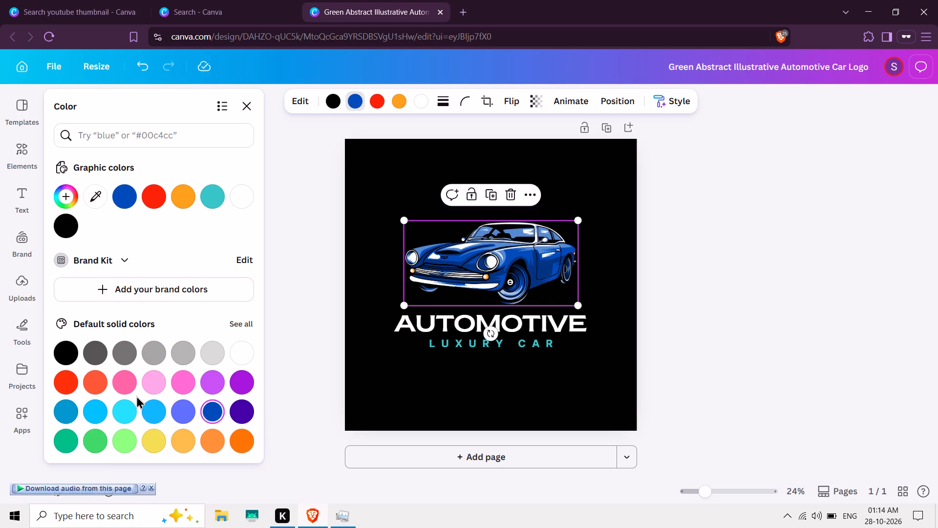
left_click(64, 418)
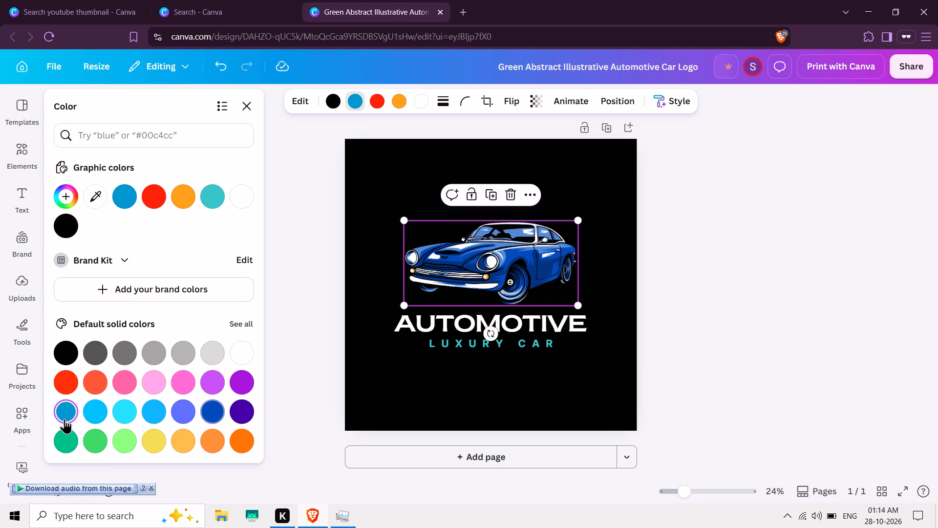
left_click(205, 425)
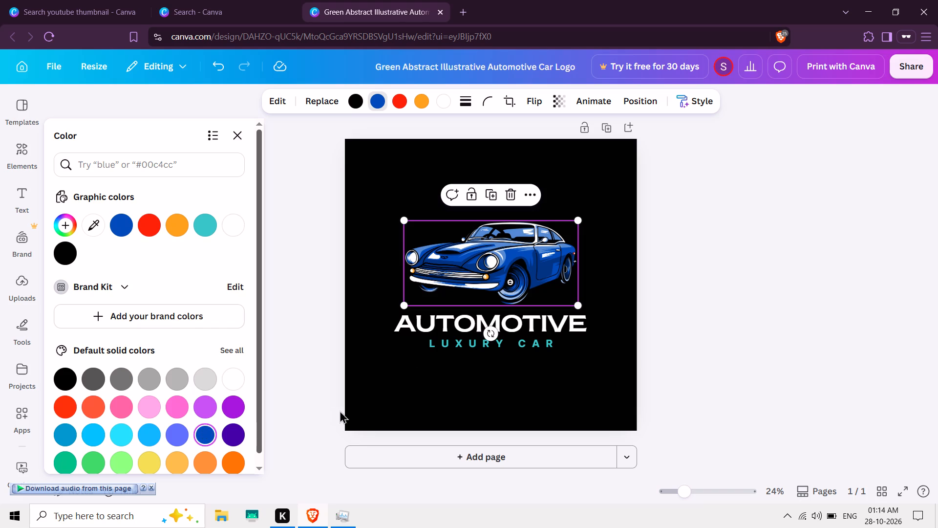
Replace the AUTOMOTIVE heading under the car with "Evergreen".
left_click(456, 335)
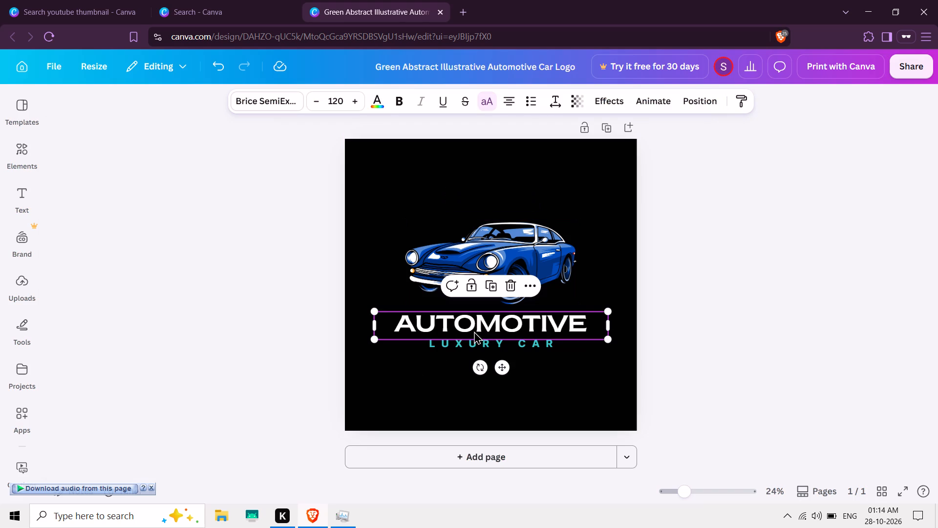
triple_click(474, 331)
key("e")
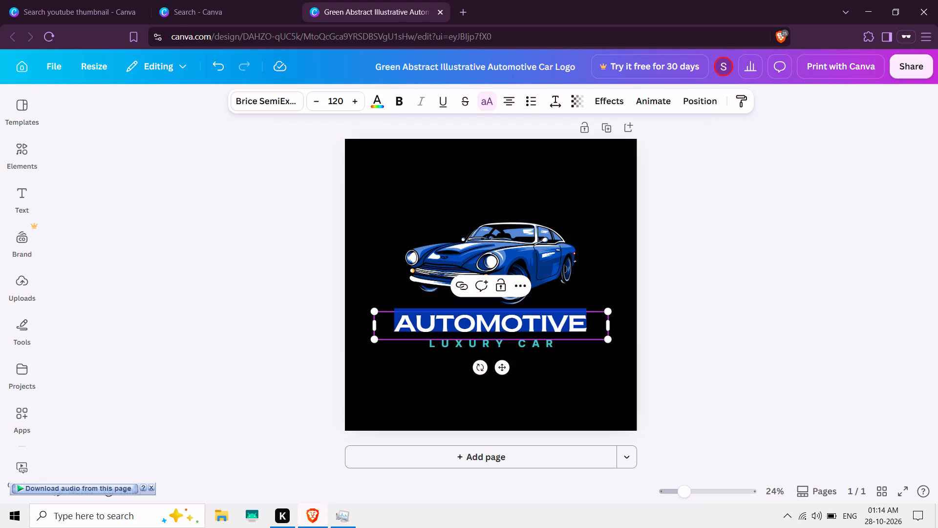
type("vergree")
key("n")
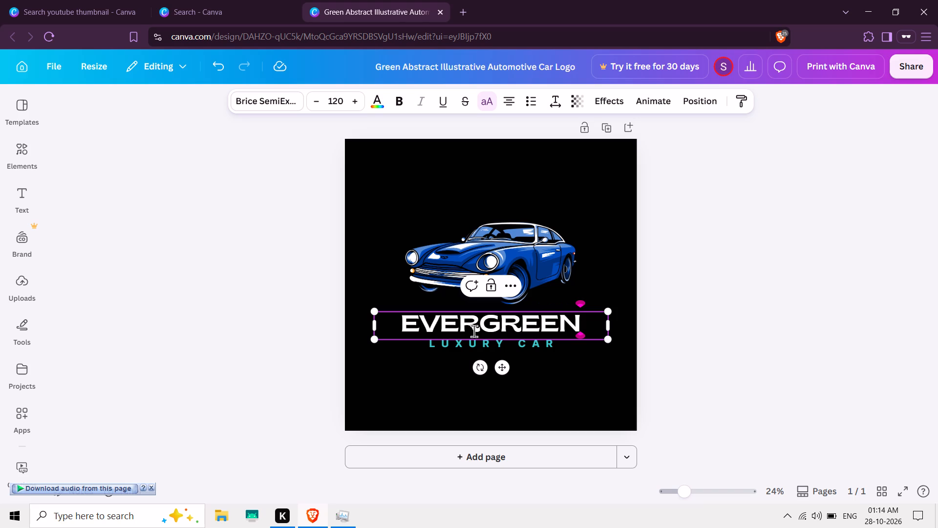
Replace the LUXURY CAR tagline under the EVERGREEN heading with "auto cosultant".
left_click(483, 345)
double_click(483, 345)
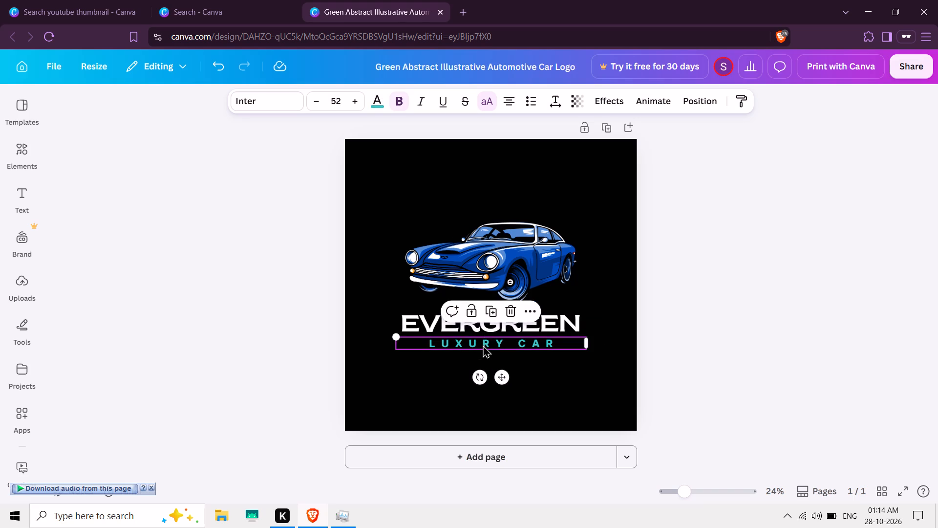
triple_click(483, 345)
triple_click(483, 345)
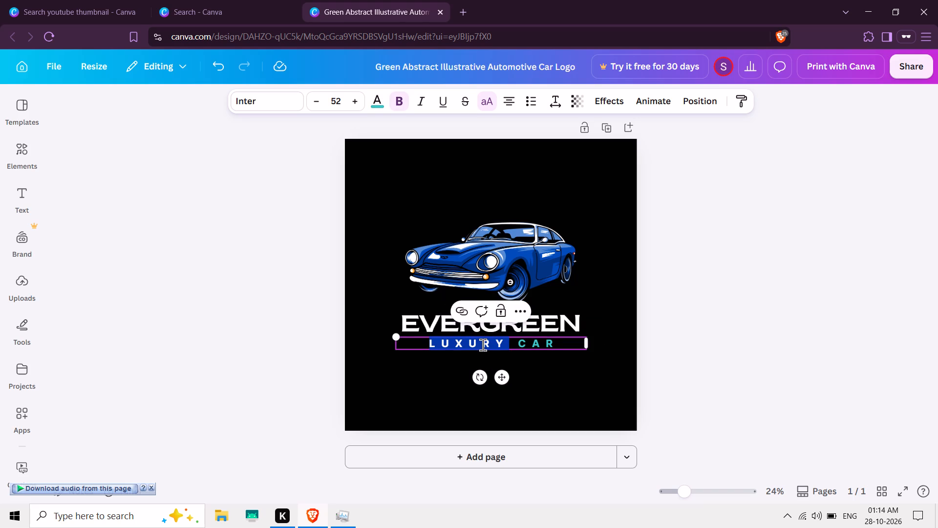
double_click(483, 345)
left_click(483, 345)
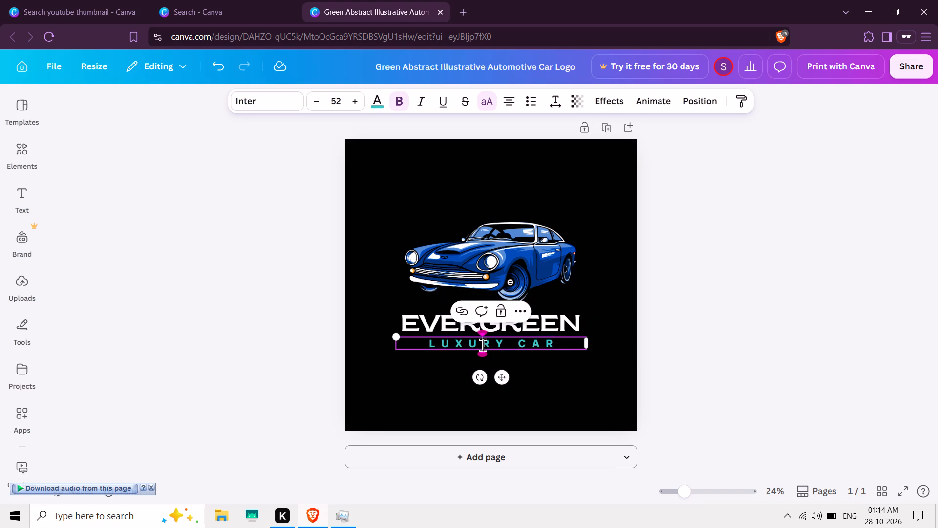
triple_click(483, 345)
left_click(483, 345)
double_click(483, 345)
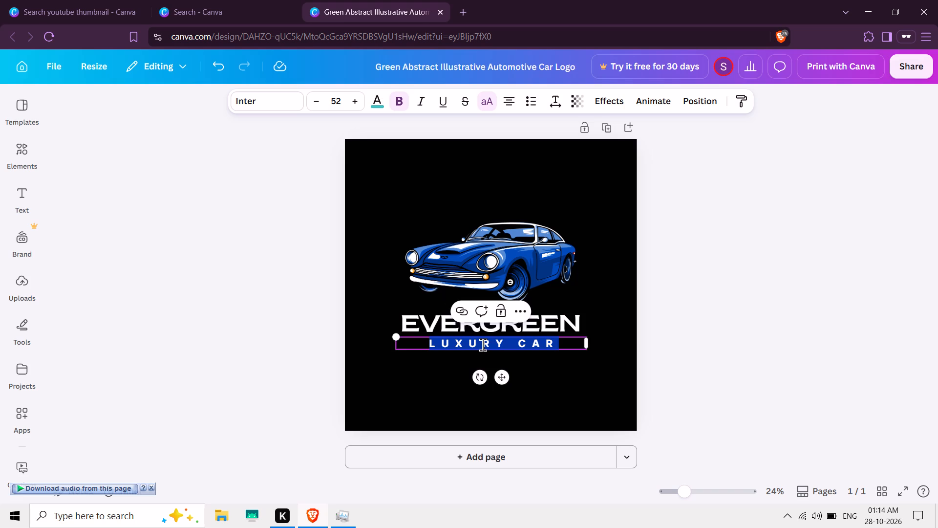
double_click(483, 345)
triple_click(512, 343)
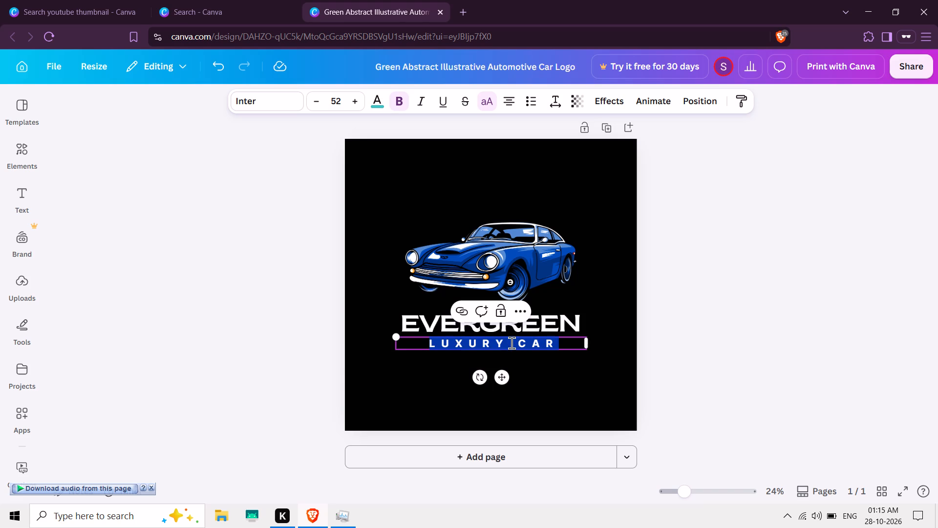
double_click(512, 343)
triple_click(512, 343)
type("au")
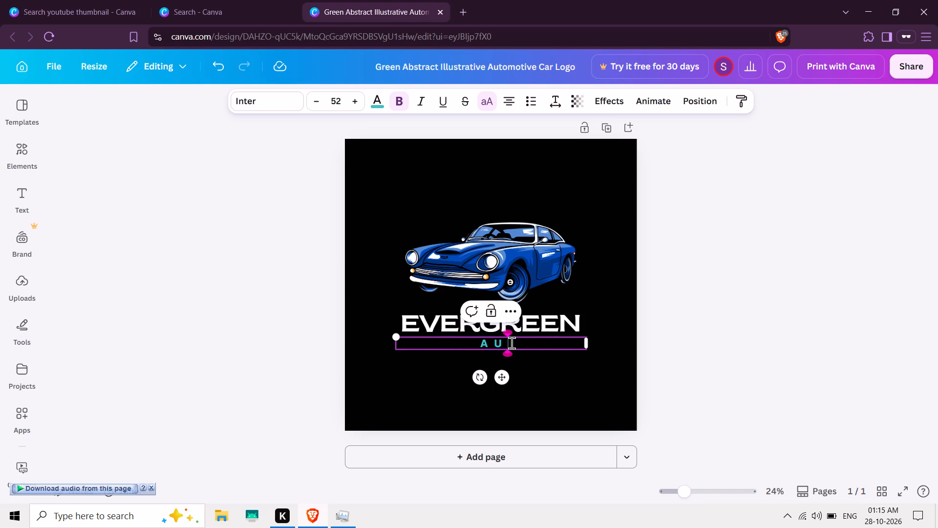
type("to c")
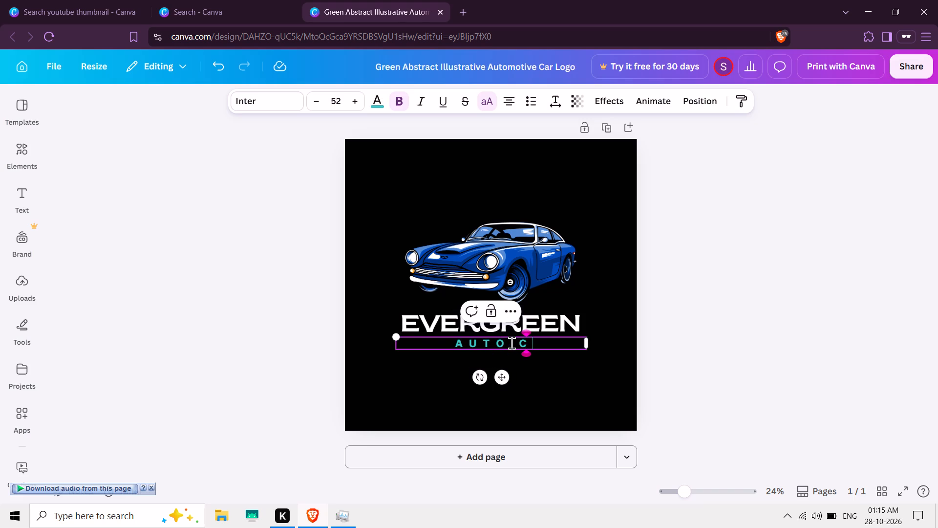
type("on")
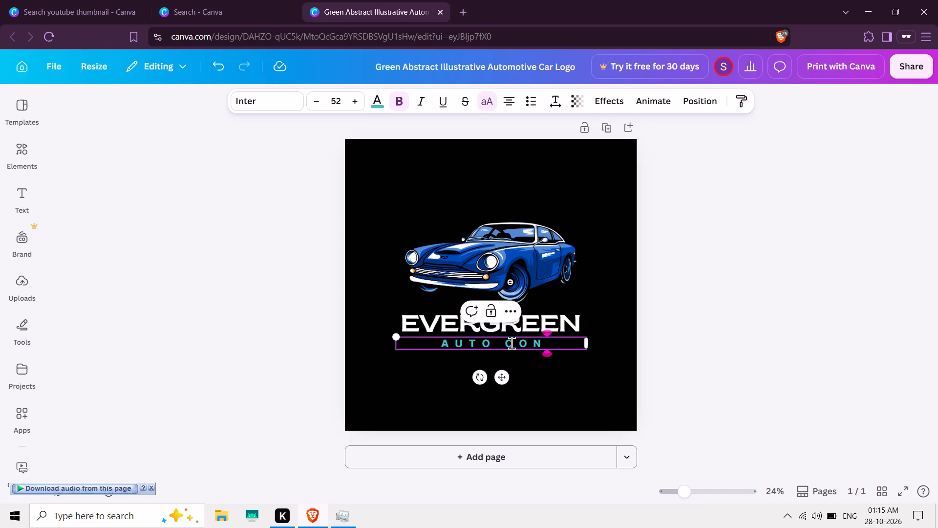
key("BackSpace")
type("sultant")
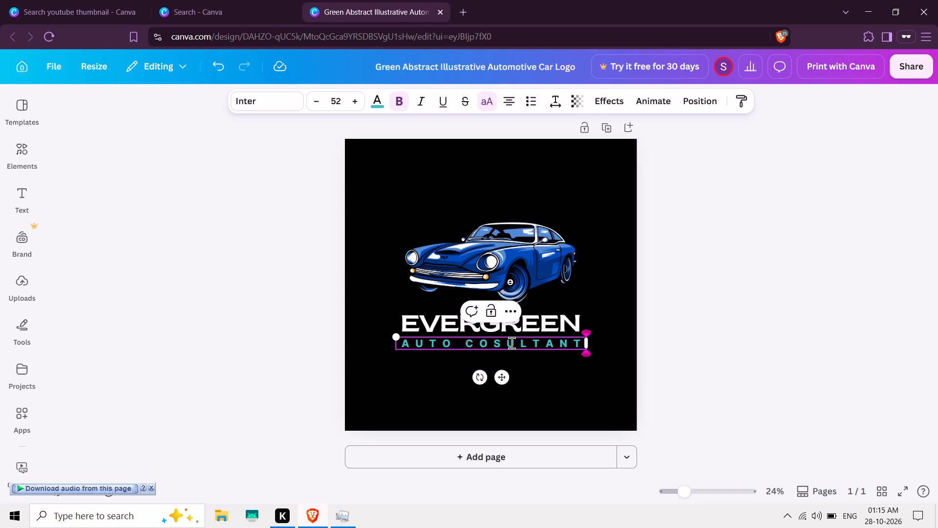
Recolour the tagline under the EVERGREEN heading to the design's cobalt blue, #004aad.
left_click(373, 106)
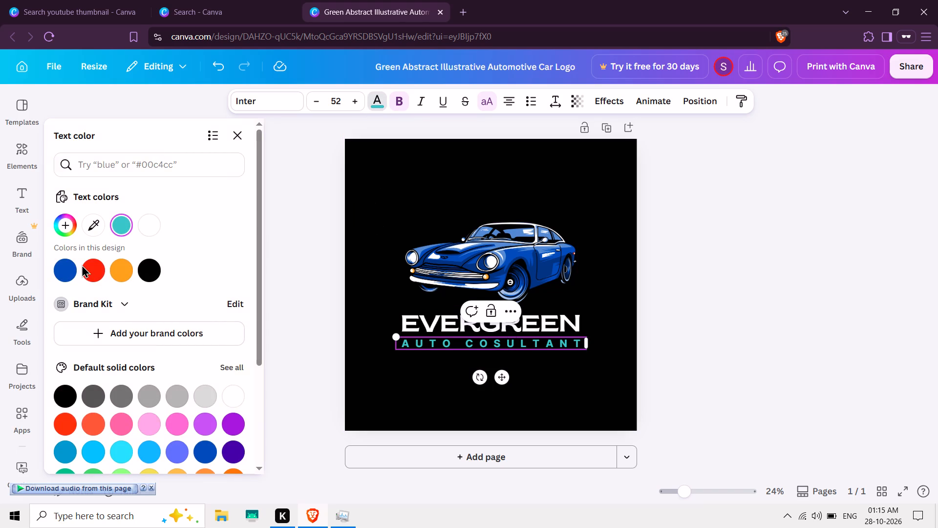
left_click(72, 267)
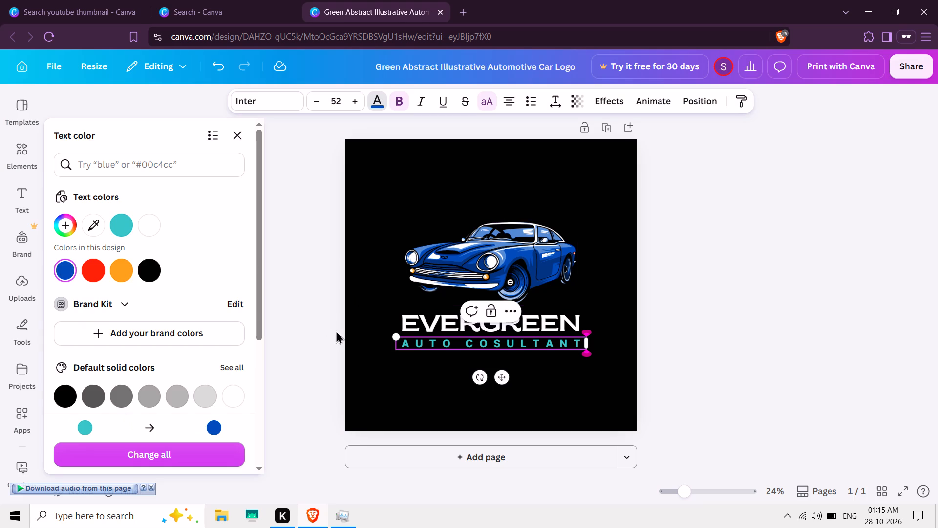
left_click(64, 265)
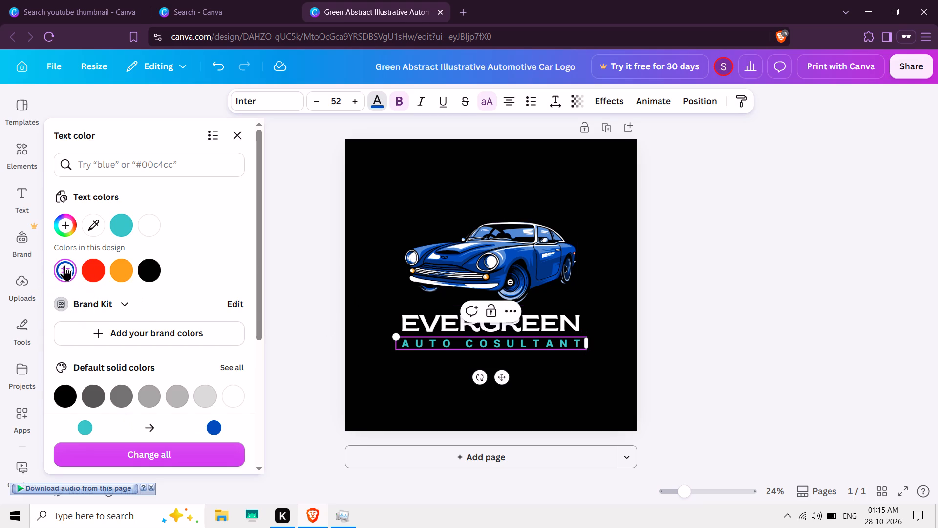
left_click(347, 289)
left_click(466, 337)
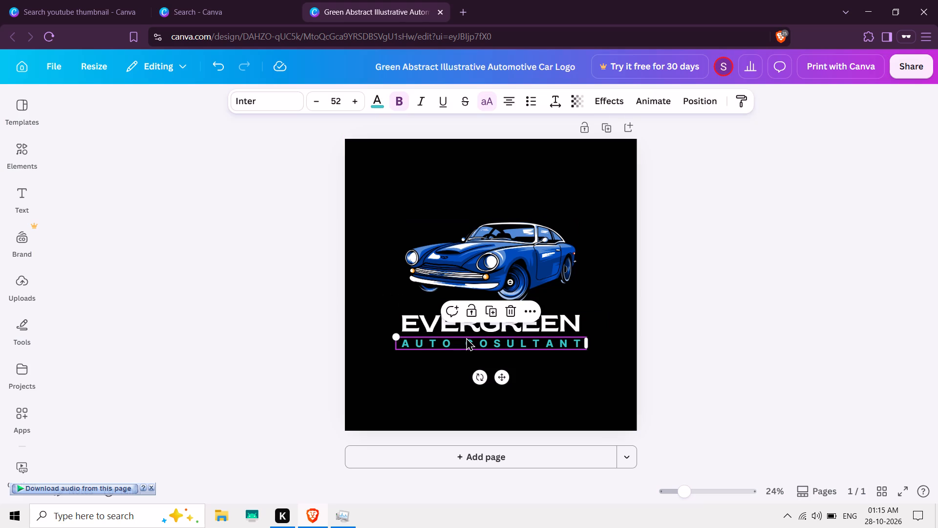
left_click(379, 99)
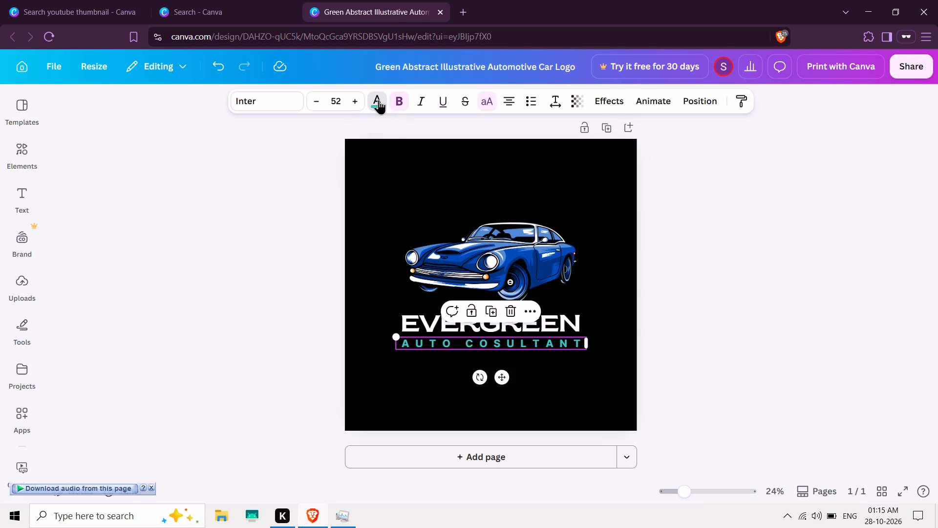
left_click(64, 266)
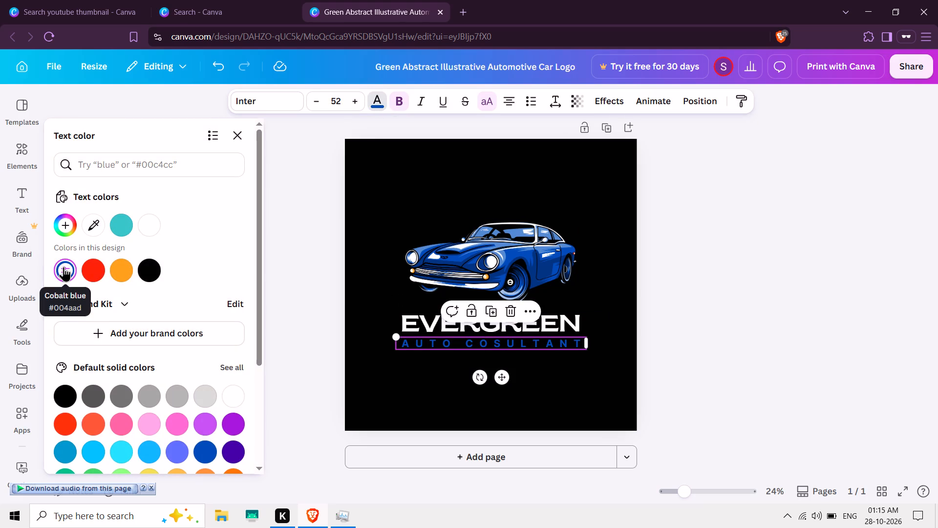
left_click(422, 201)
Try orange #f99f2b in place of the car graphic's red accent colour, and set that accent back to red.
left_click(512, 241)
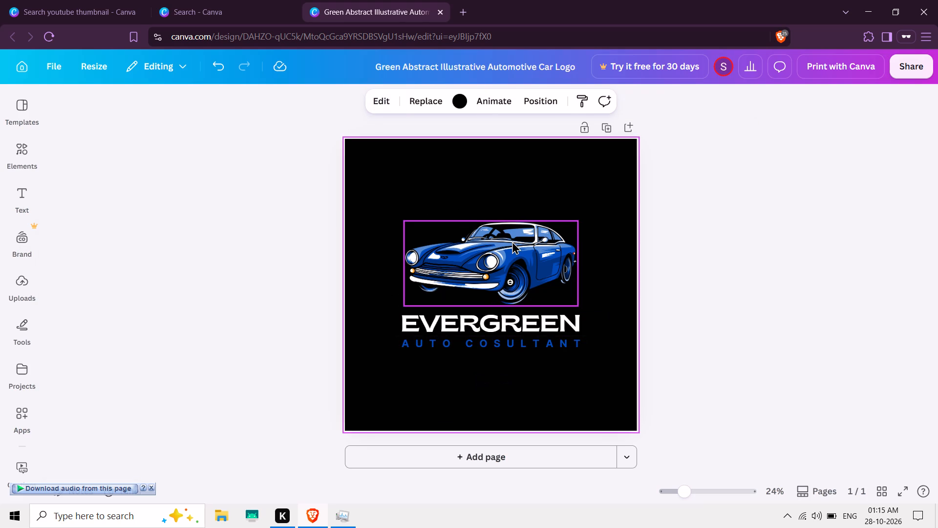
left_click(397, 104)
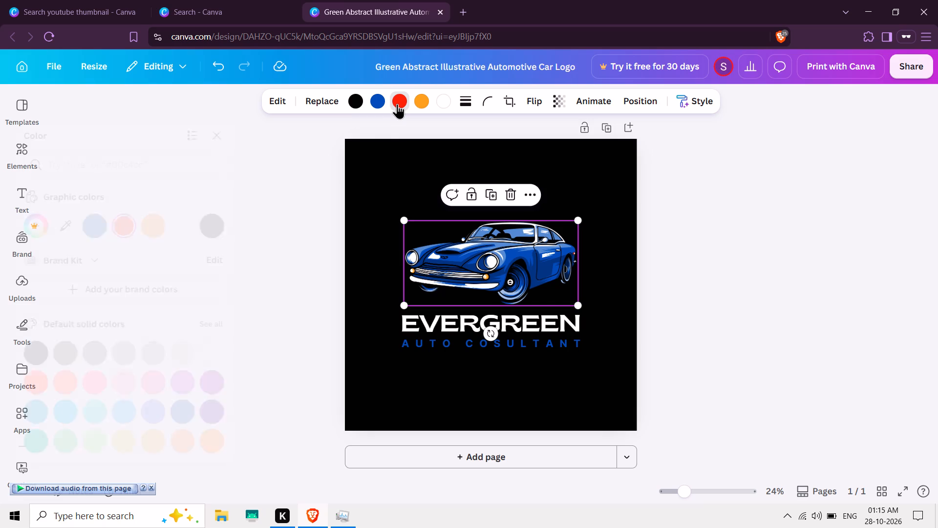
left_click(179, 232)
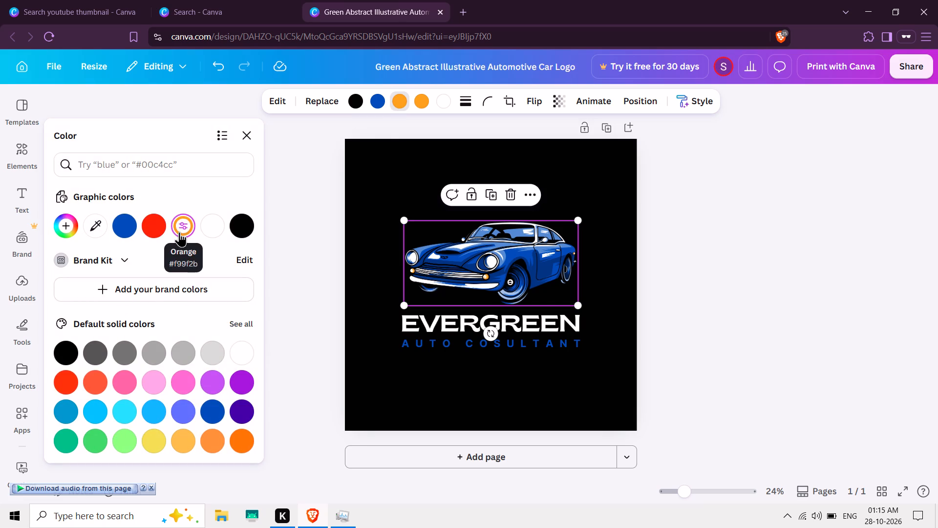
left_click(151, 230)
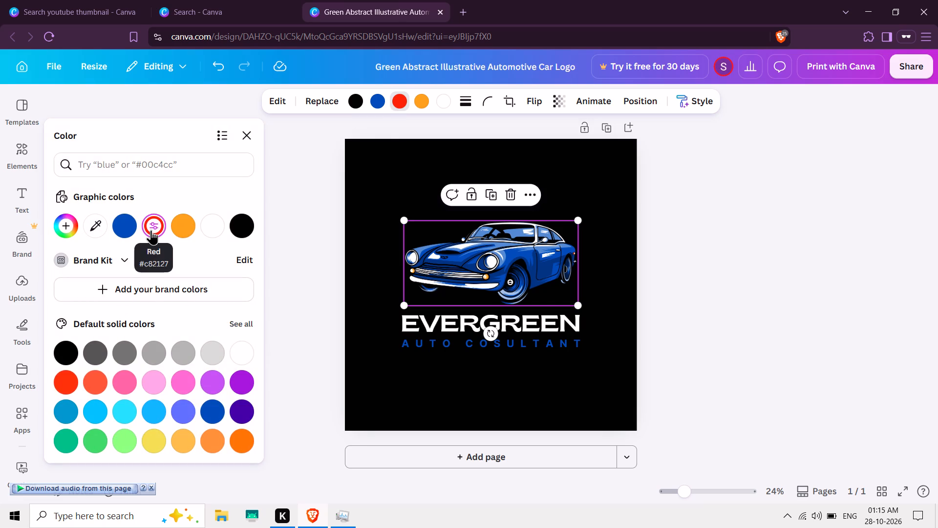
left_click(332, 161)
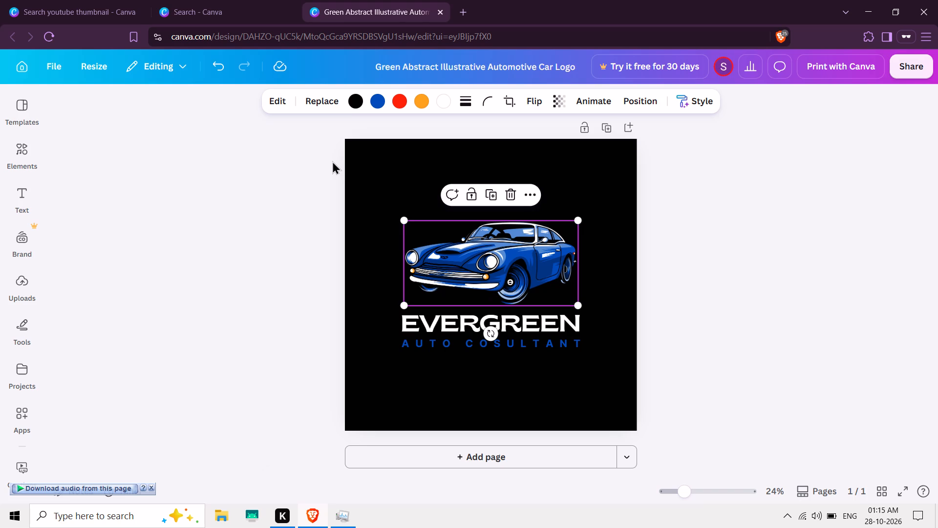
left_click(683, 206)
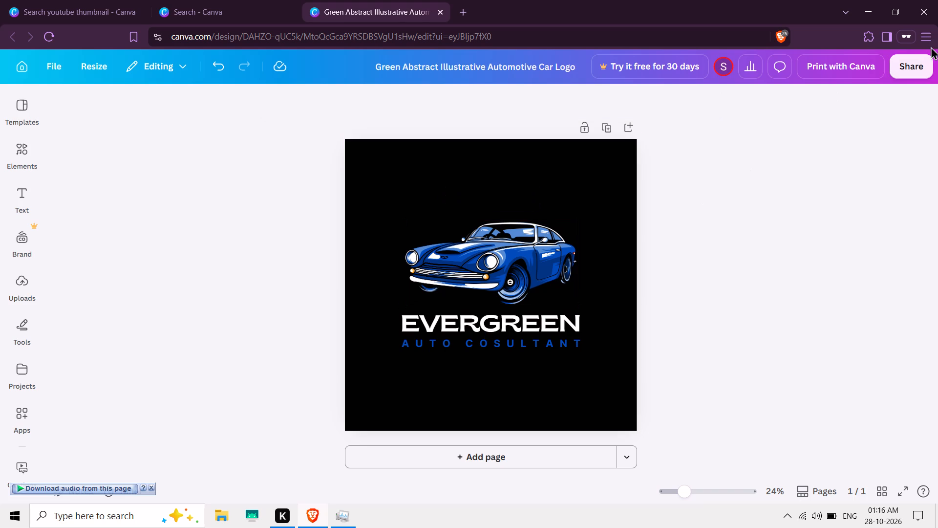
Download the logo as a high-quality PNG at 2,000 × 2,000 px and save it in the Downloads folder under the suggested name.
left_click(901, 68)
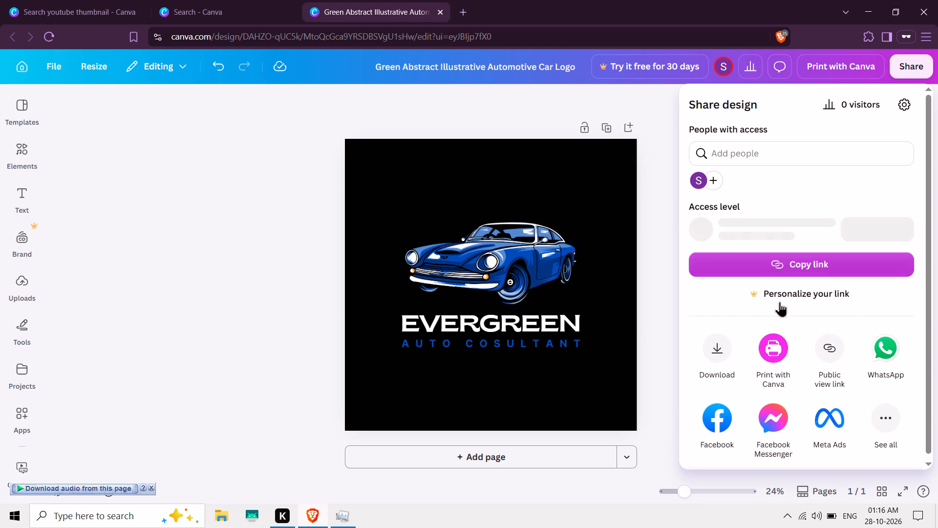
left_click(714, 366)
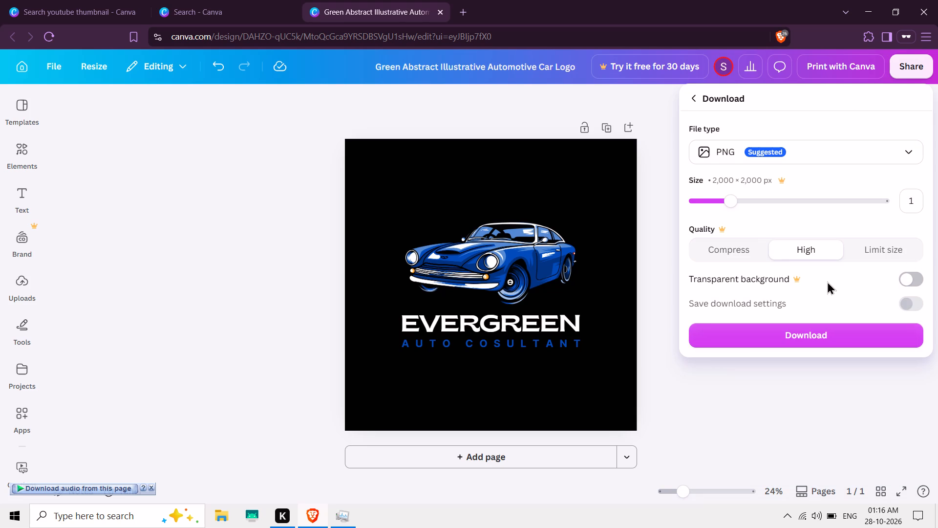
left_click(817, 331)
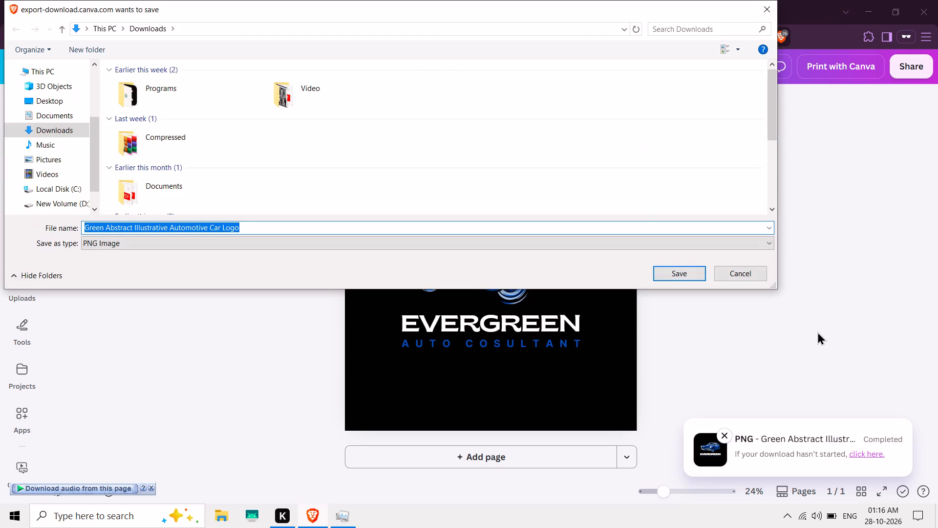
left_click(676, 281)
left_click(684, 277)
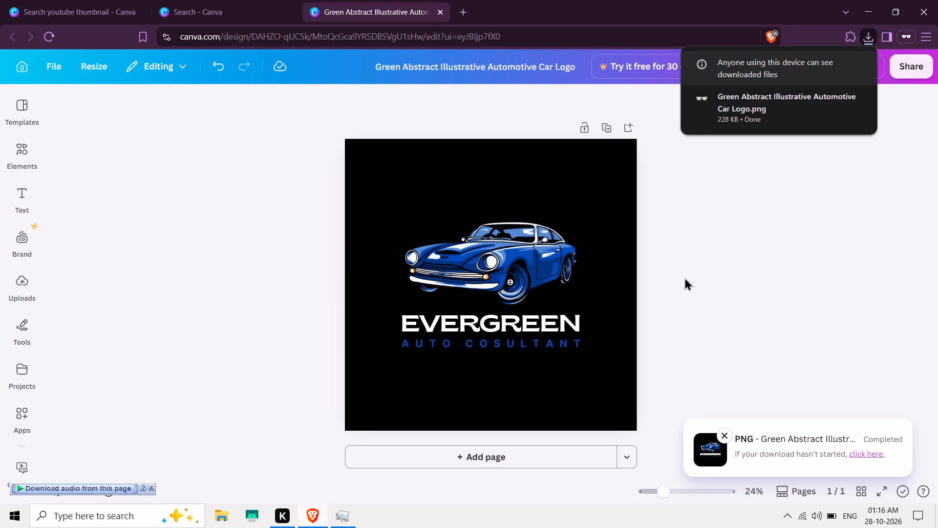
left_click(684, 277)
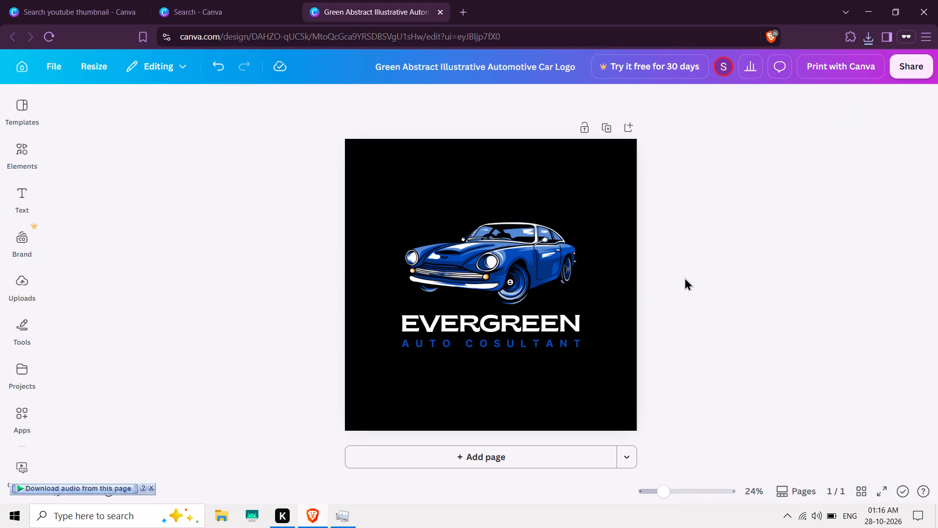
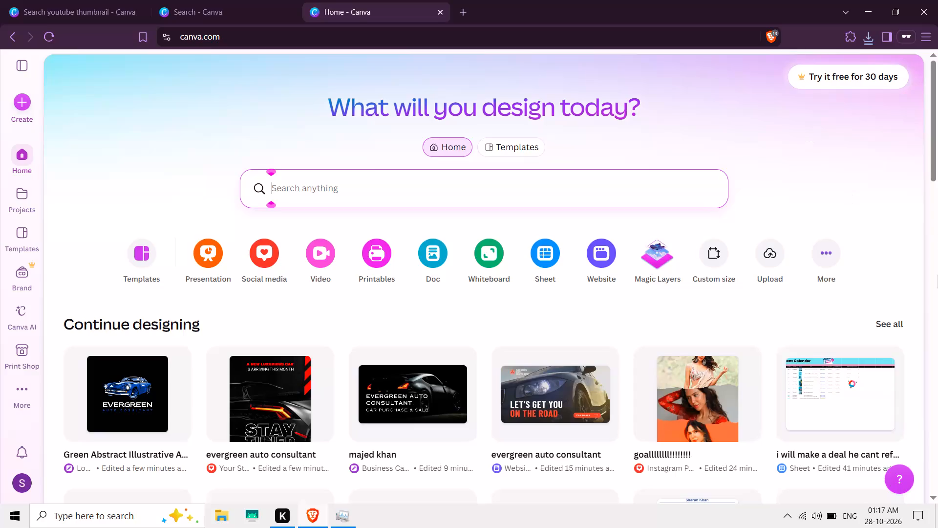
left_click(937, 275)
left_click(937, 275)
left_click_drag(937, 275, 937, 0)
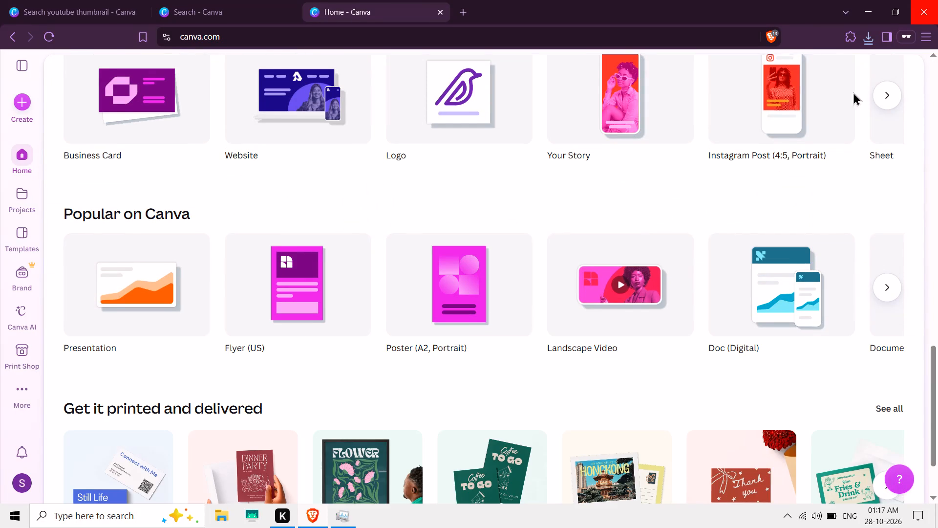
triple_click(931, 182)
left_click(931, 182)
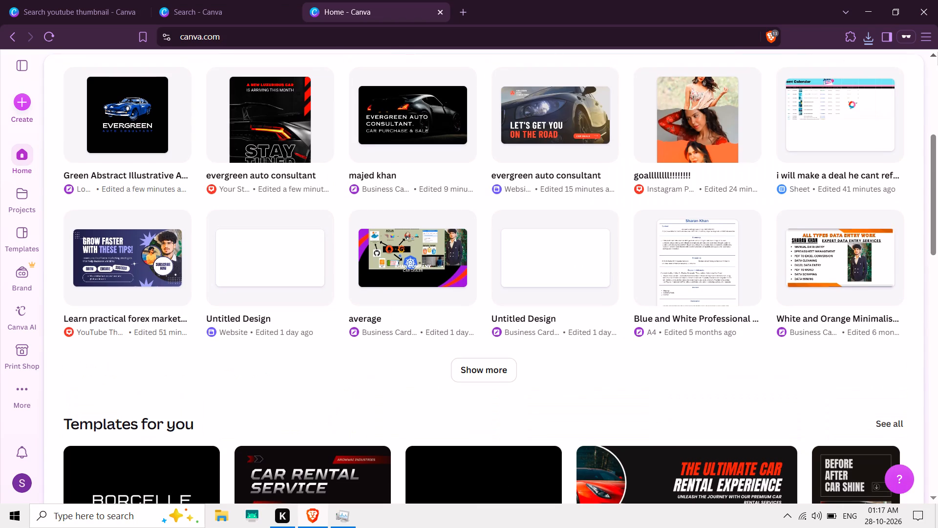